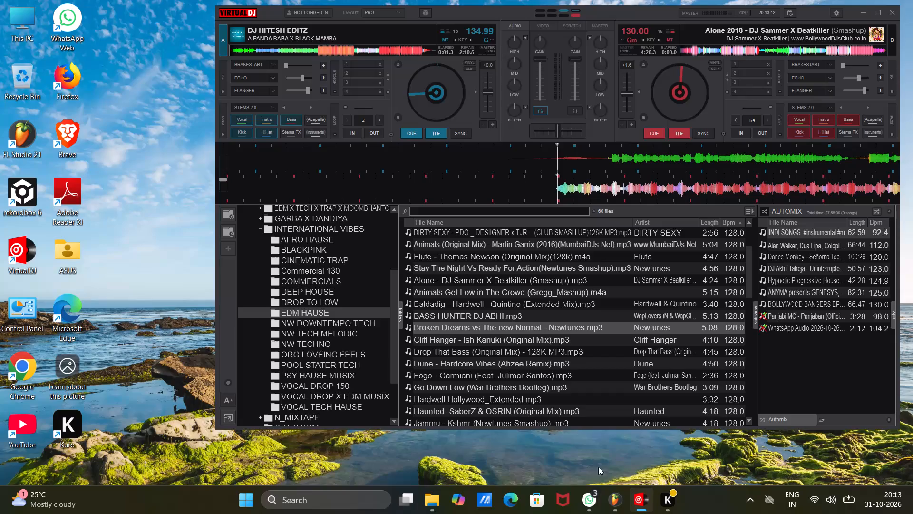
Switch to FL Studio to show the playlist arrangement of the mashup project.
click(611, 503)
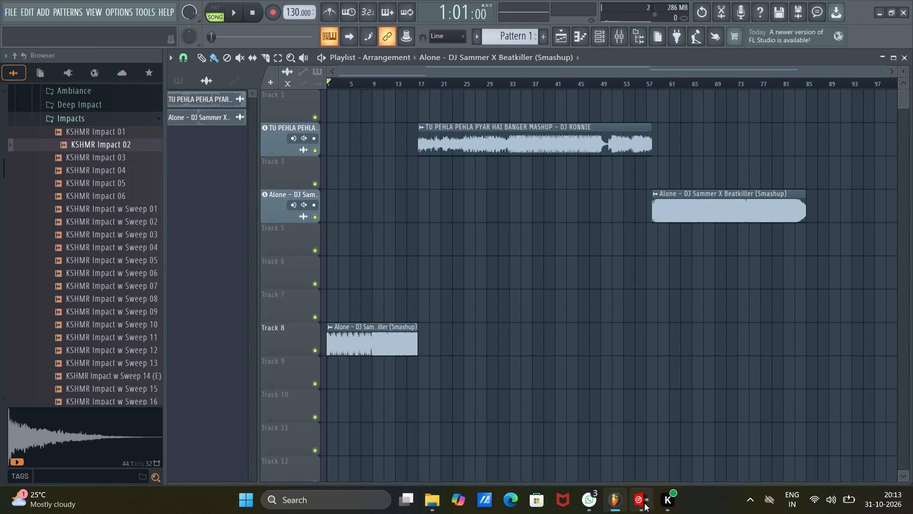
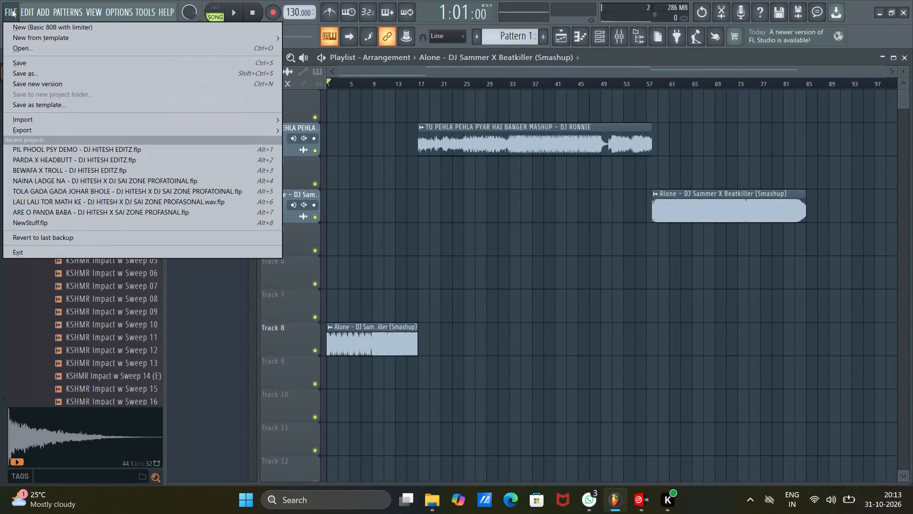
Start a new project from the Empty template.
click(40, 40)
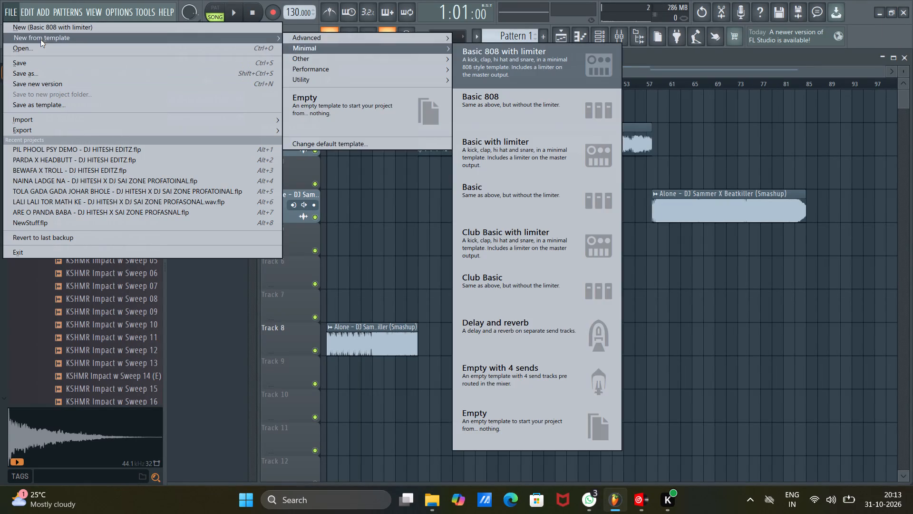
click(356, 116)
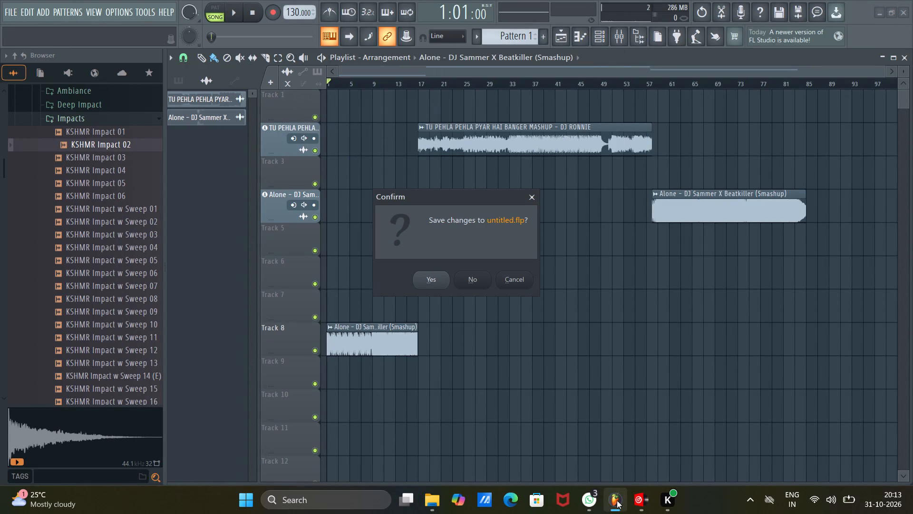
Load "TU PAHLA PAHLA PYAR HAI - DJ HITESH EDITZ" from the Downloads folder onto VirtualDJ's deck A.
click(633, 501)
click(650, 500)
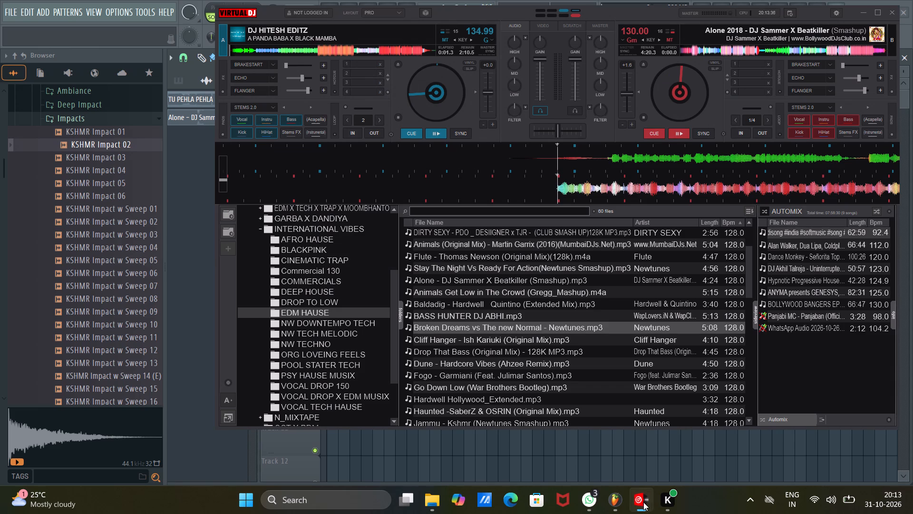
click(431, 503)
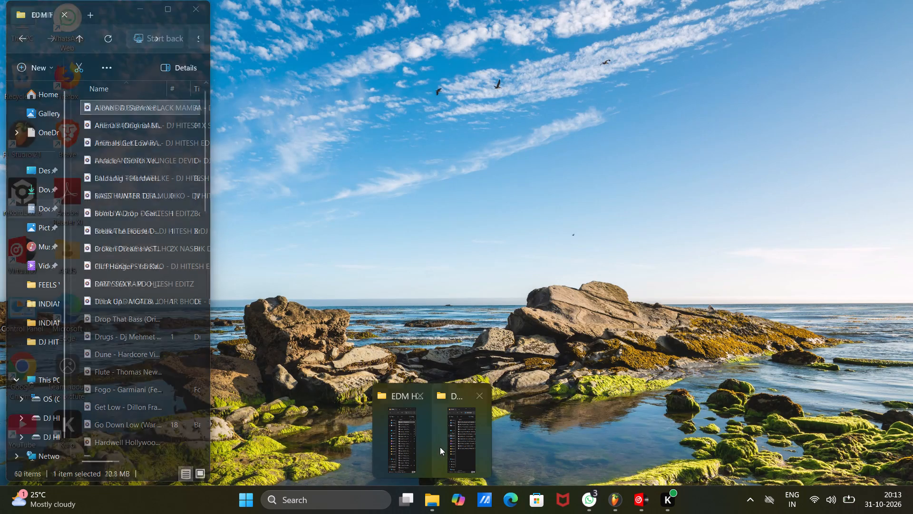
click(443, 447)
click(18, 28)
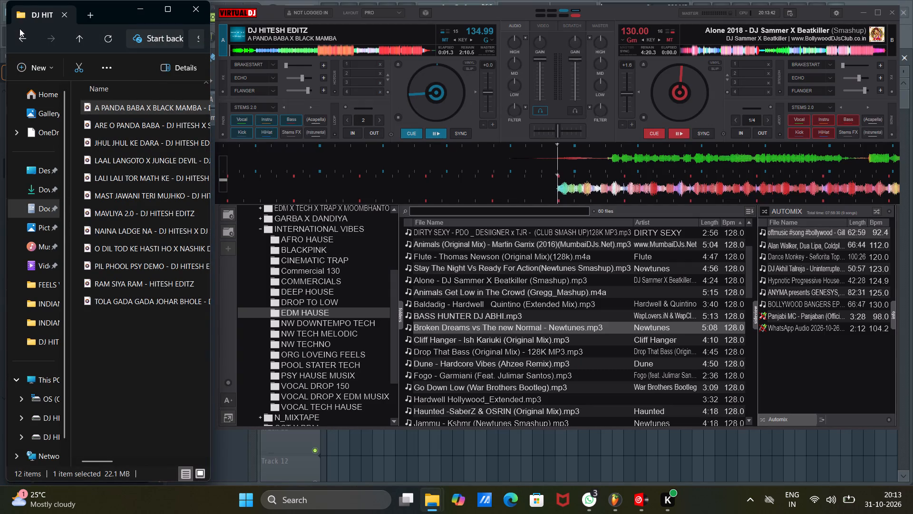
click(21, 34)
click(21, 34)
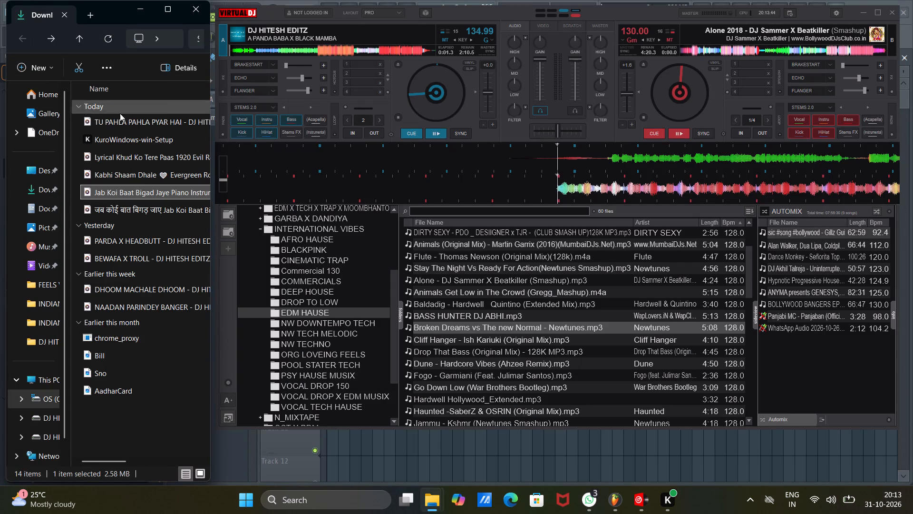
drag(126, 120, 397, 70)
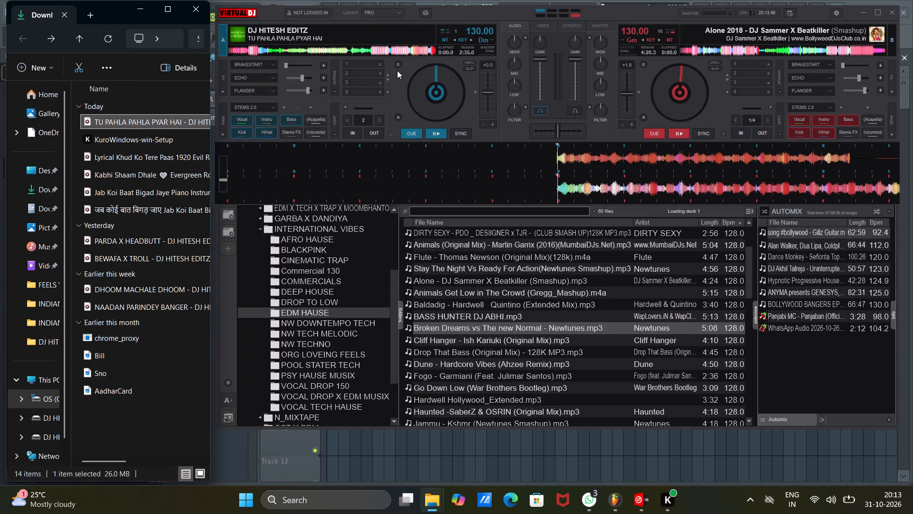
Open deck A's track in the Tag Editor and copy its filename without the .wav extension.
click(234, 29)
click(253, 43)
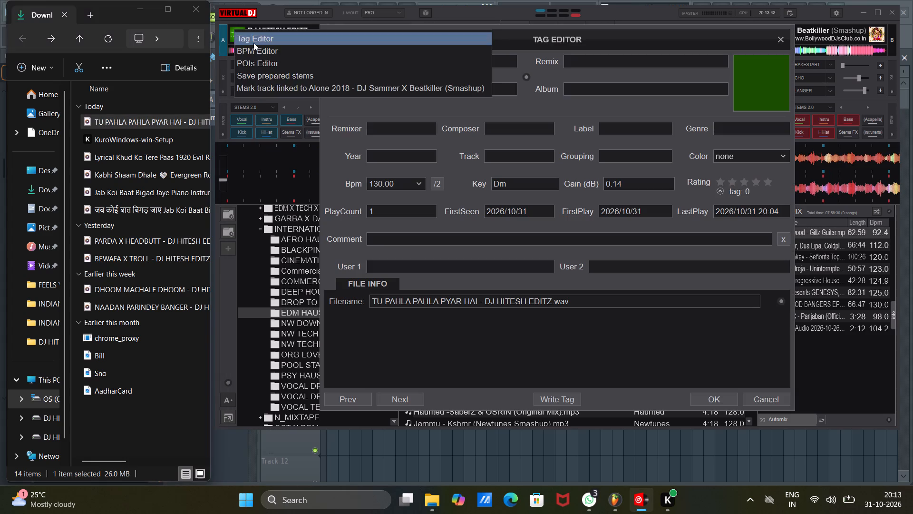
drag(374, 302, 437, 313)
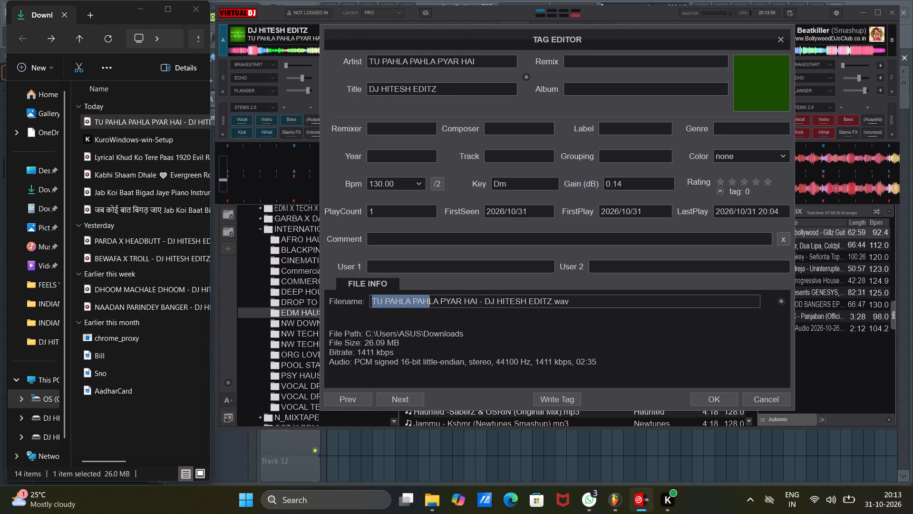
drag(437, 313, 553, 322)
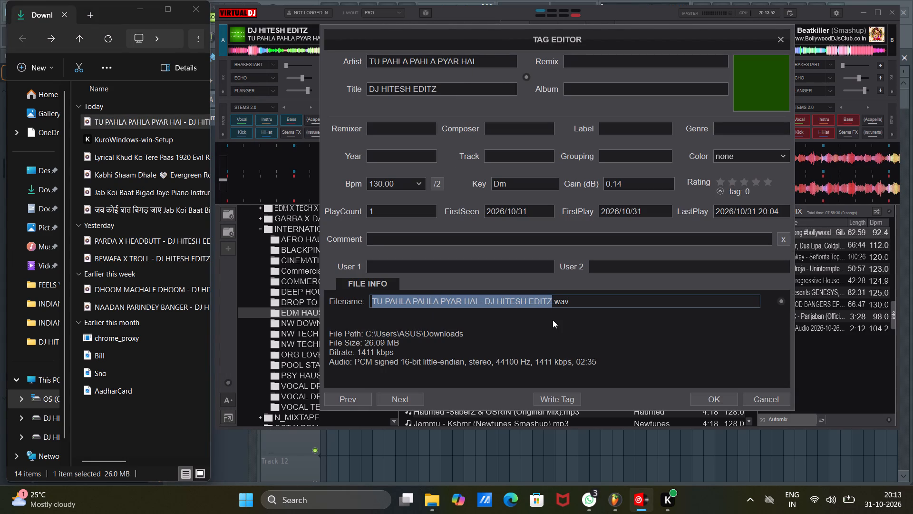
key(ctrl+c)
click(459, 11)
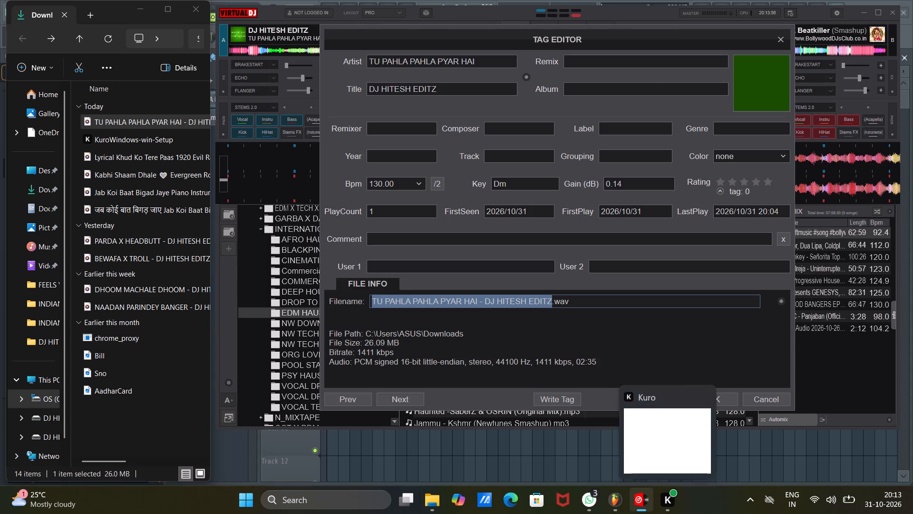
Switch to FL Studio and save the current project as "TU PAHLA PAHLA PYAR HAI - DJ HITESH EDITZ" in a new project folder.
click(614, 507)
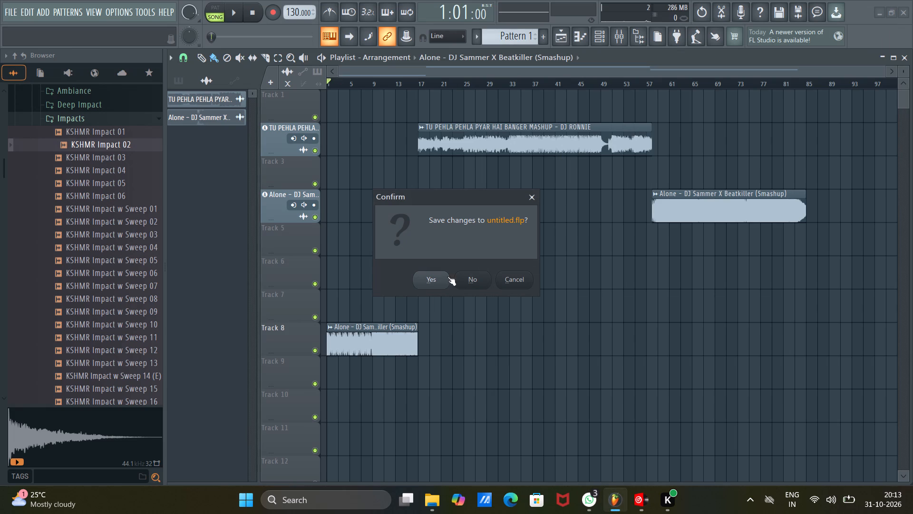
click(435, 280)
key(ctrl+v)
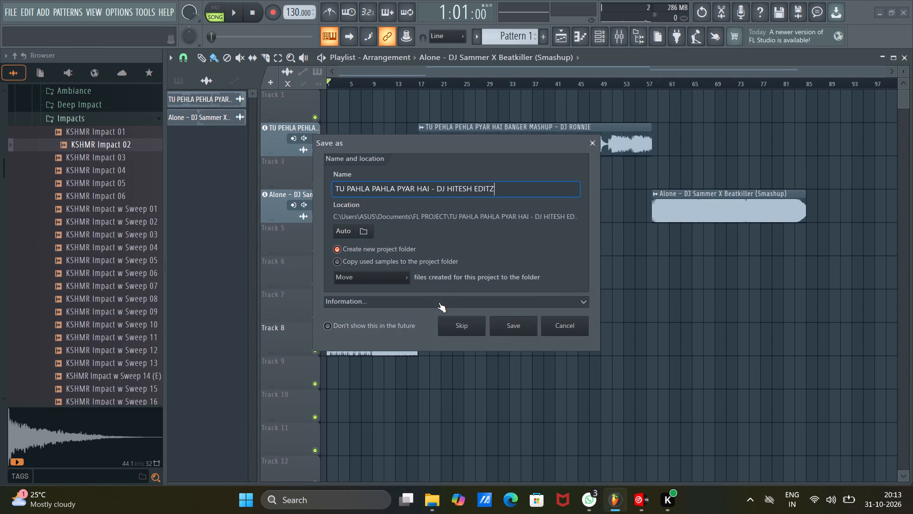
click(517, 327)
click(511, 0)
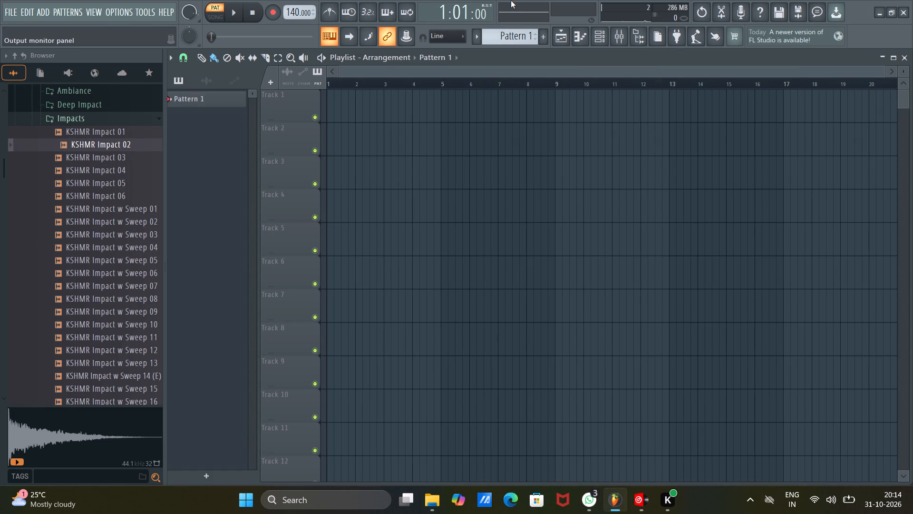
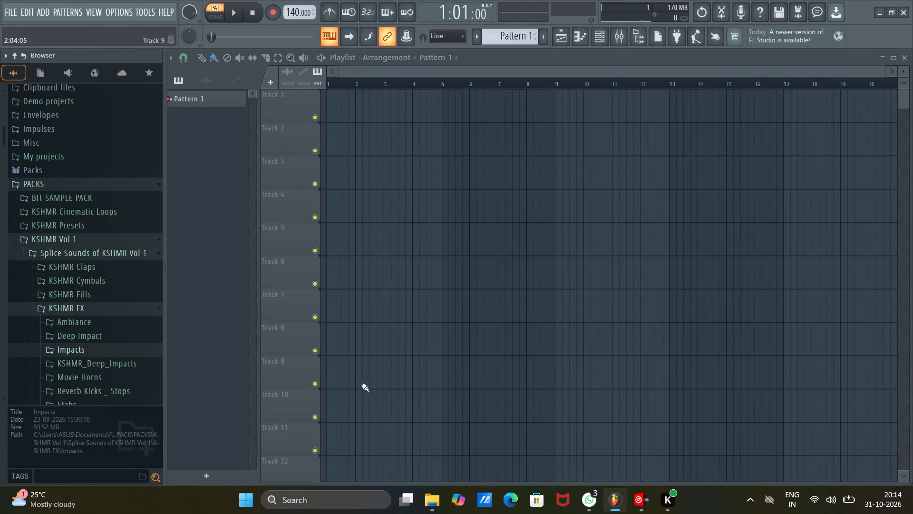
Load the "Jab Koi Baat Bigad Jaye - Kumar Sanu (Vocals only)" track from Downloads onto VirtualDJ's deck A and play it.
click(435, 505)
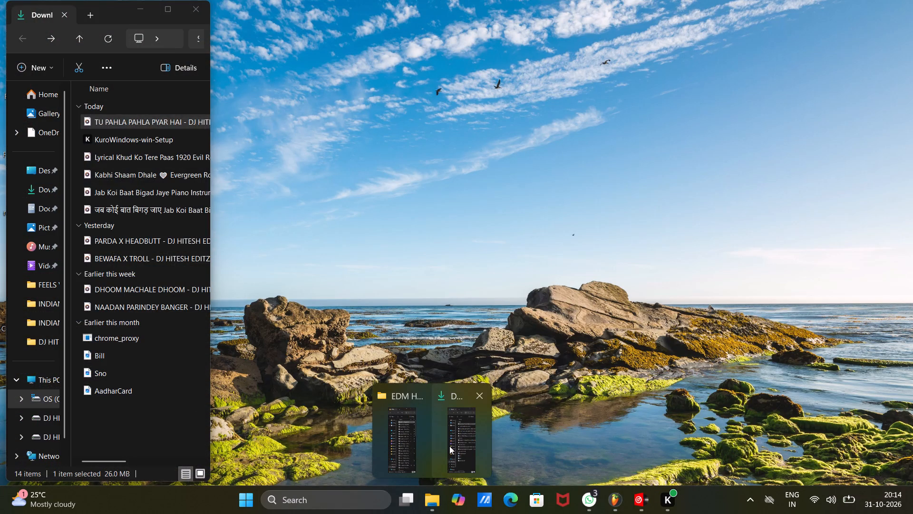
click(449, 446)
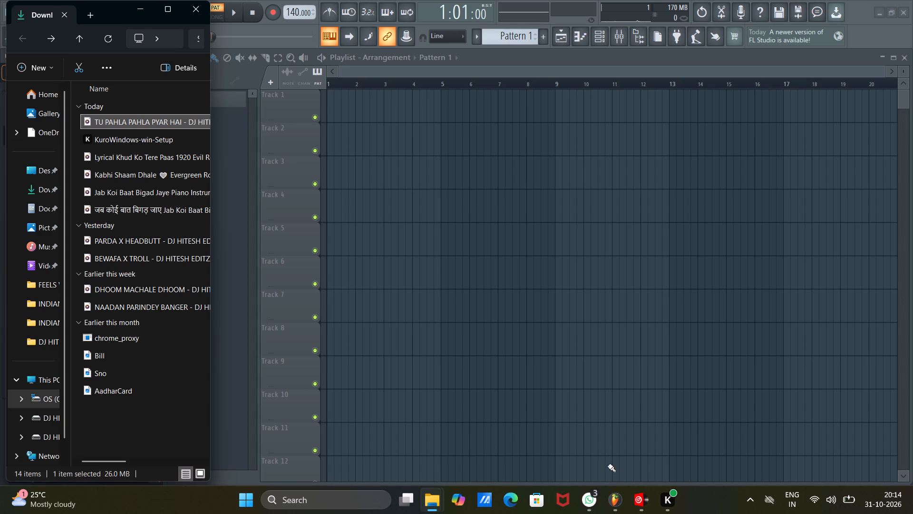
click(636, 497)
drag(106, 193, 160, 184)
drag(147, 213, 254, 105)
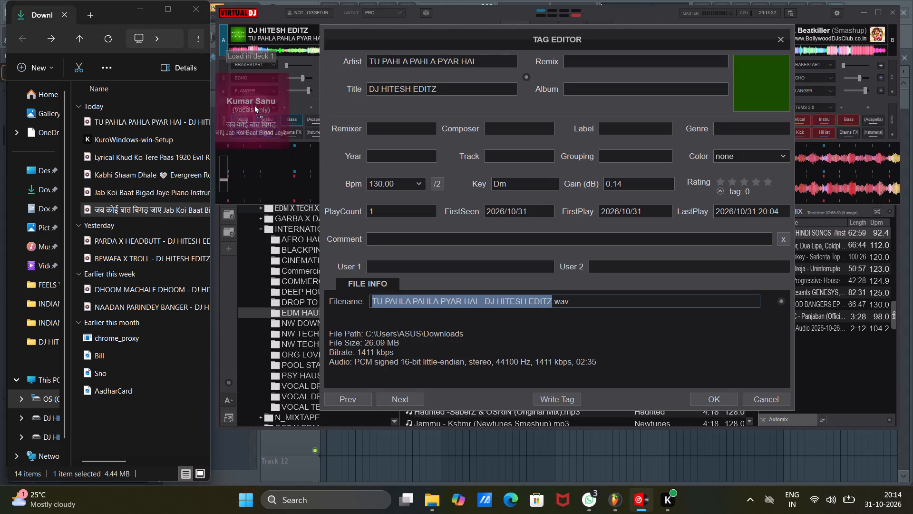
drag(254, 105, 259, 104)
click(243, 17)
click(254, 19)
click(257, 18)
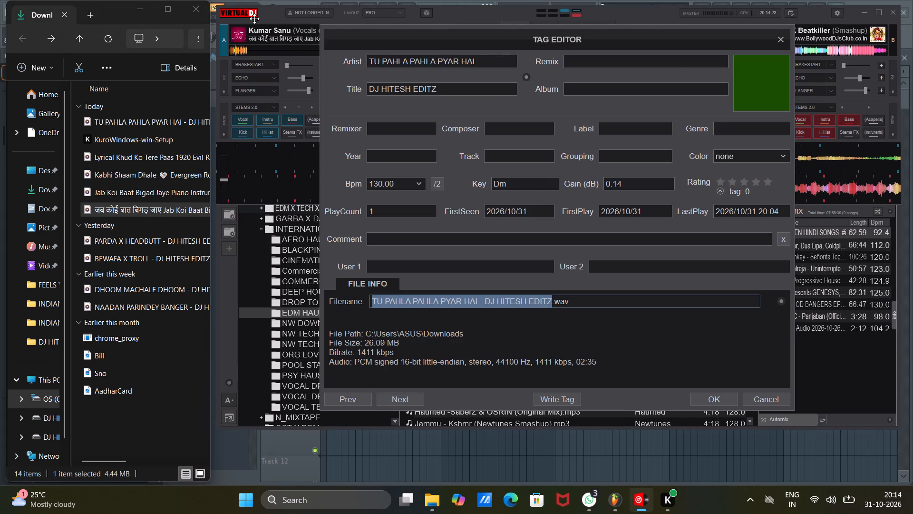
click(783, 39)
key(space)
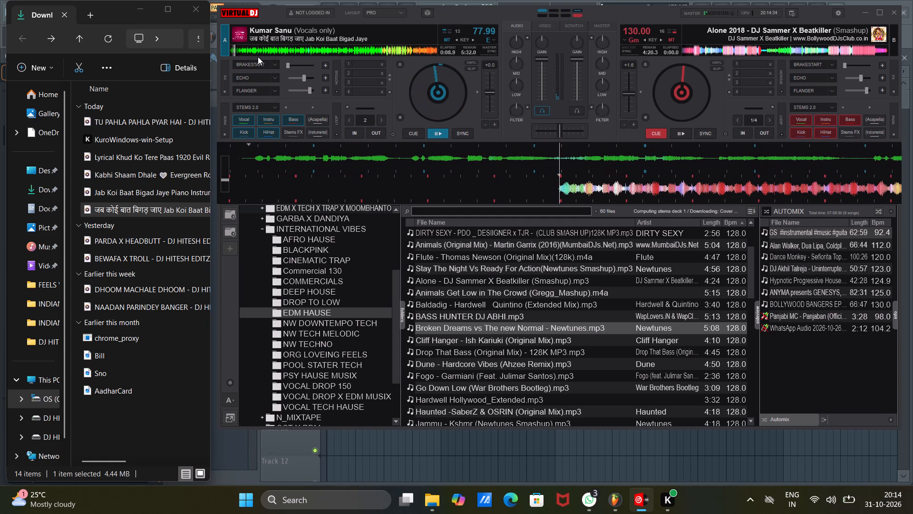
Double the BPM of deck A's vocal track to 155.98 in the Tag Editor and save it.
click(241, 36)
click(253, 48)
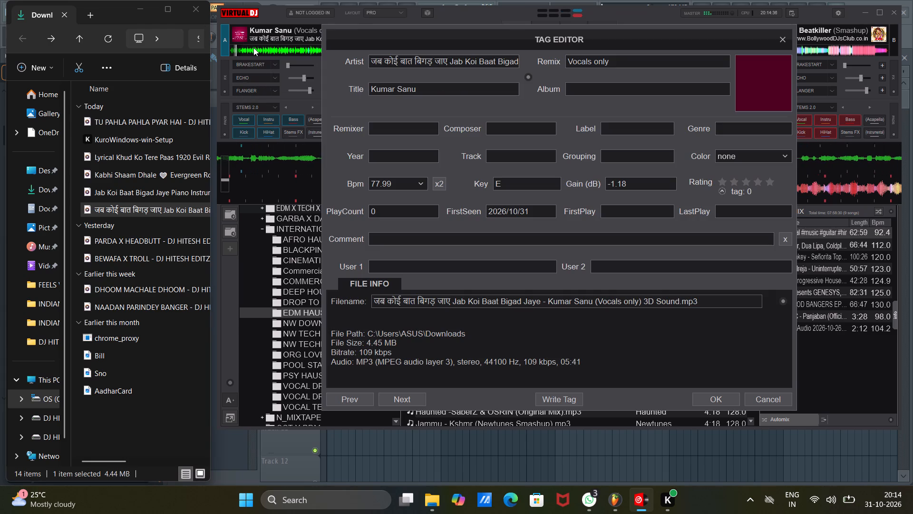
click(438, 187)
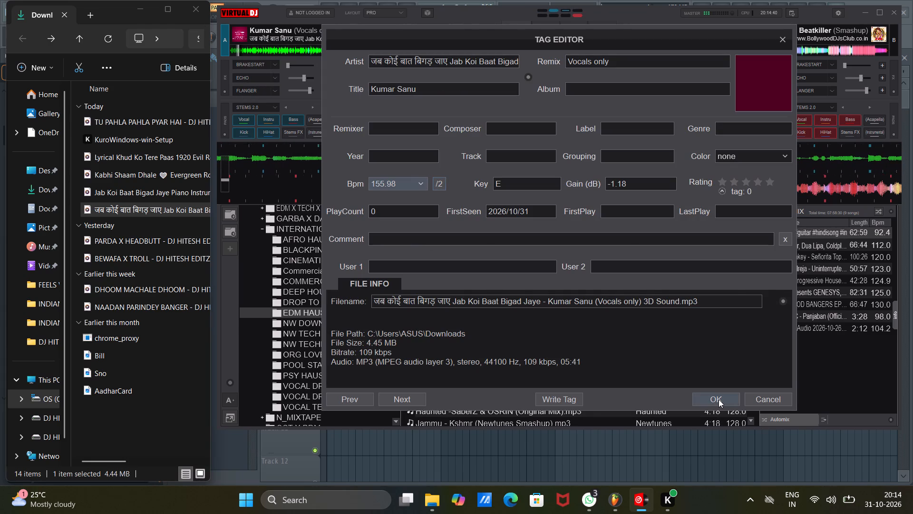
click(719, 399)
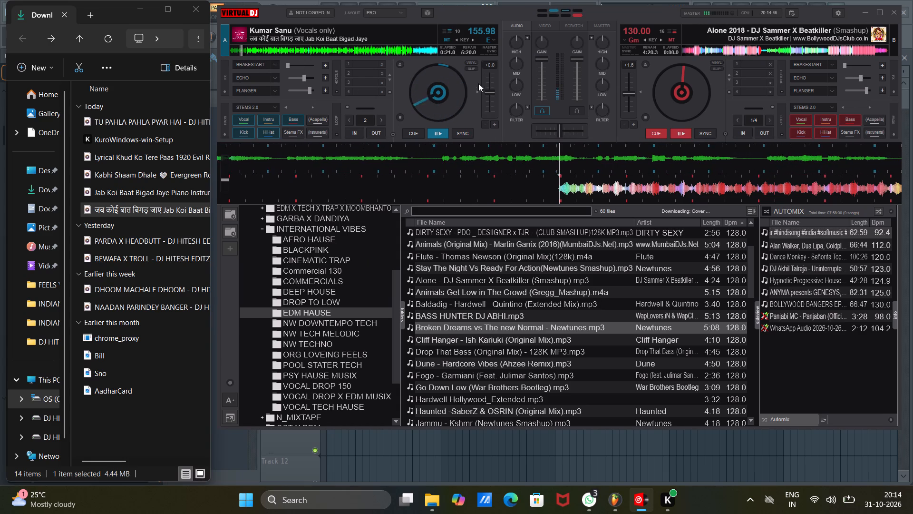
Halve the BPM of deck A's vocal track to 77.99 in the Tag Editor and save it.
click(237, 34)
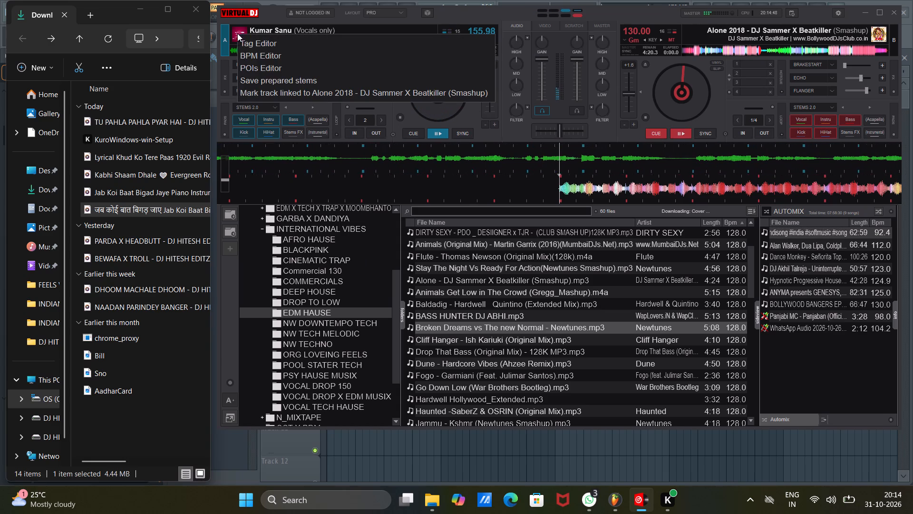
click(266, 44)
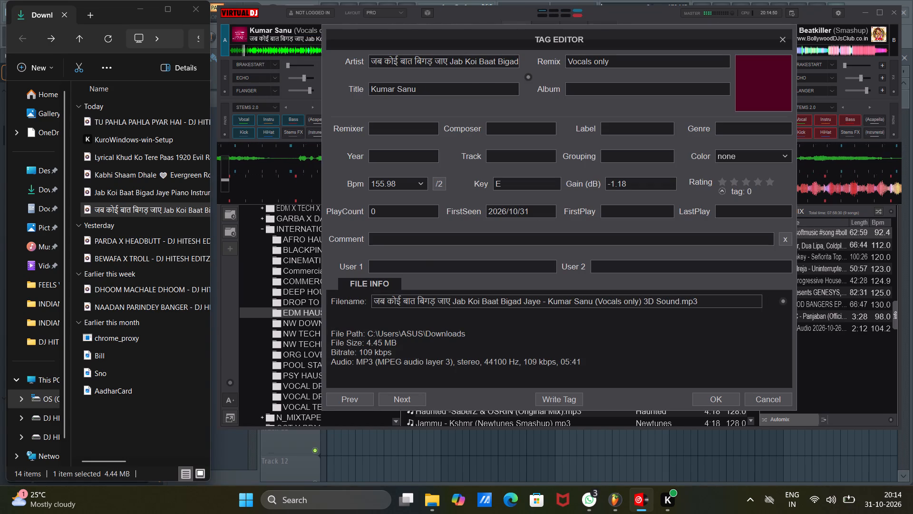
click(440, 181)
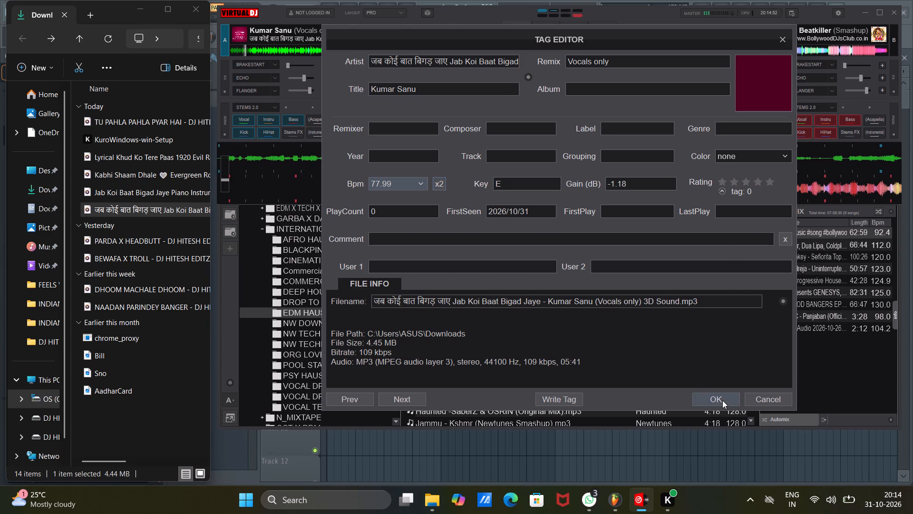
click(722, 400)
Adjust deck A's pitch so the vocal plays at 90.18 BPM, and return the track to its cue point.
scroll(486, 96, up, 8)
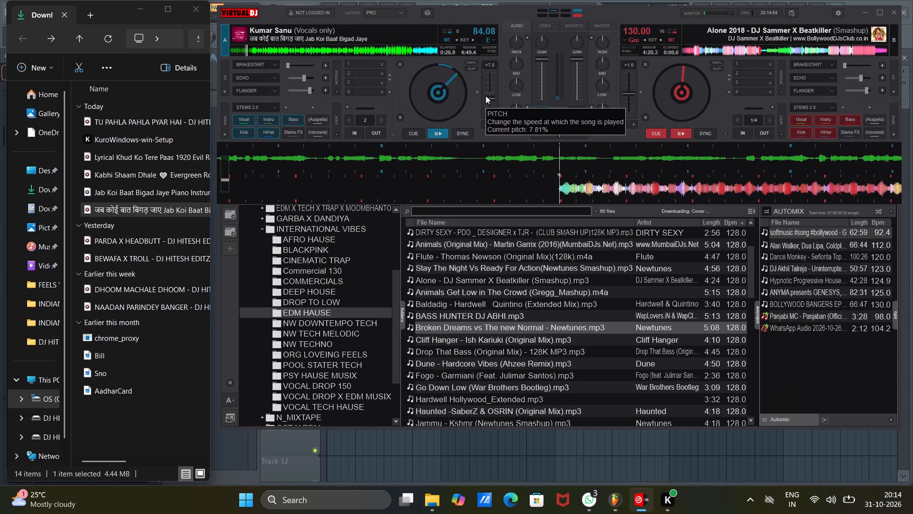
scroll(486, 96, up, 14)
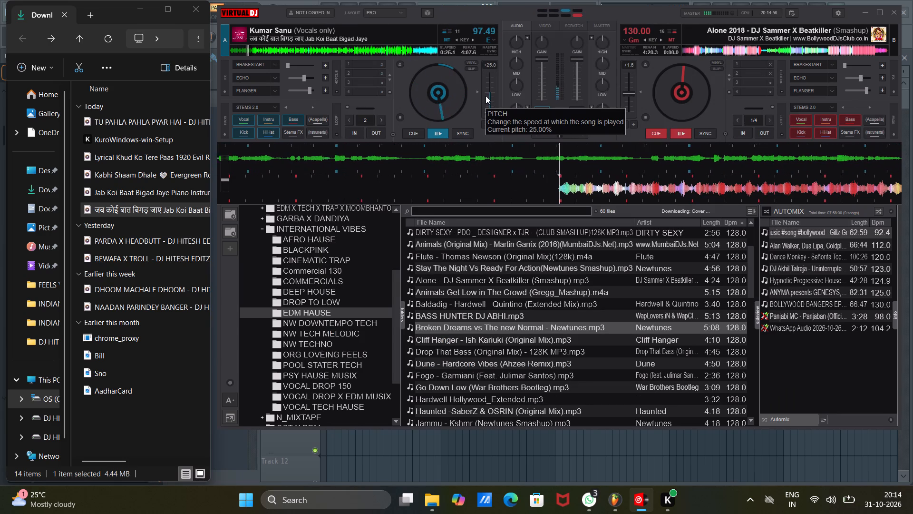
scroll(486, 96, up, 4)
scroll(486, 96, down, 3)
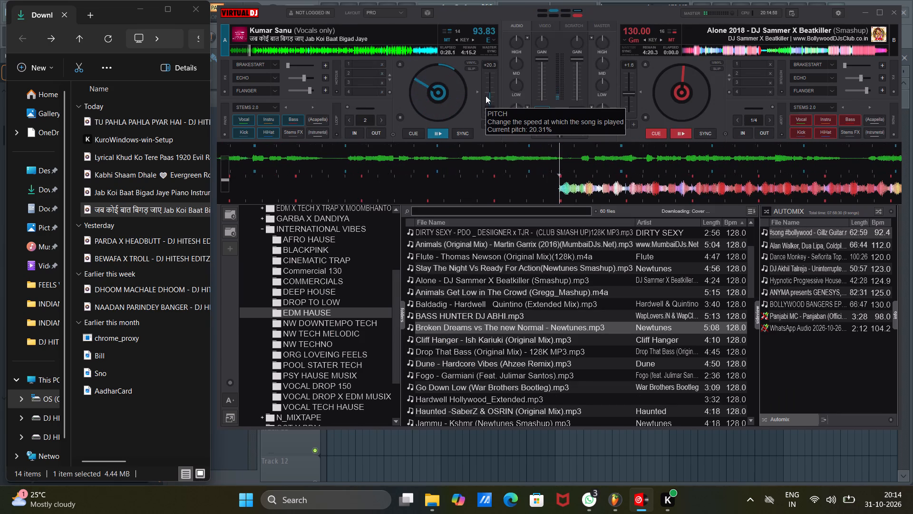
scroll(486, 96, down, 3)
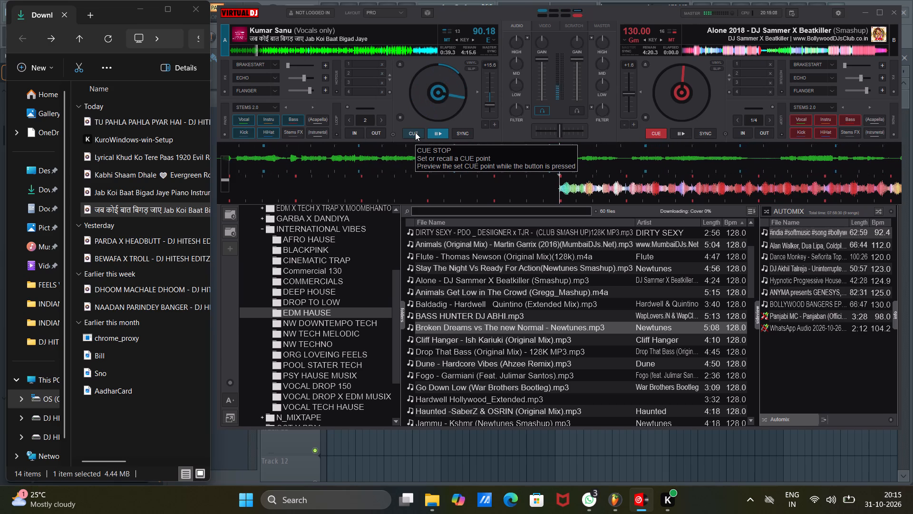
click(415, 132)
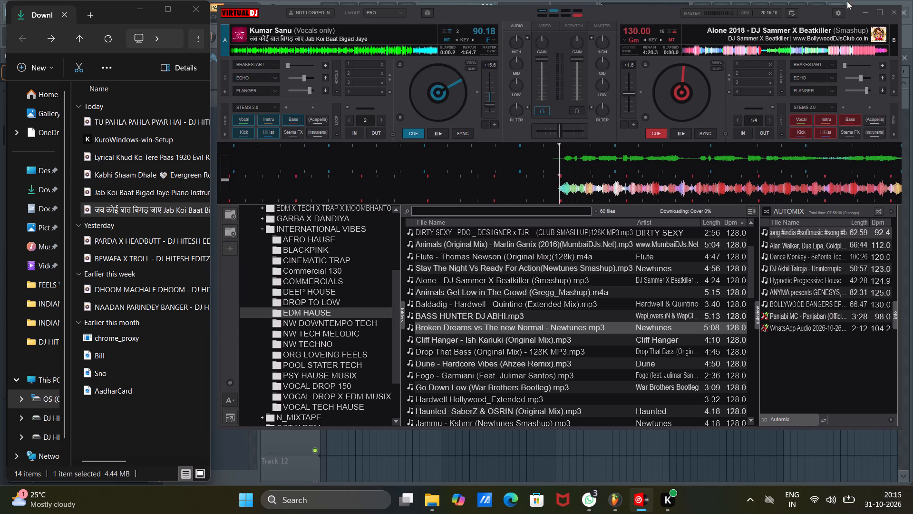
View deck A's track in VirtualDJ's Tag Editor and close it without changes.
click(861, 14)
click(279, 0)
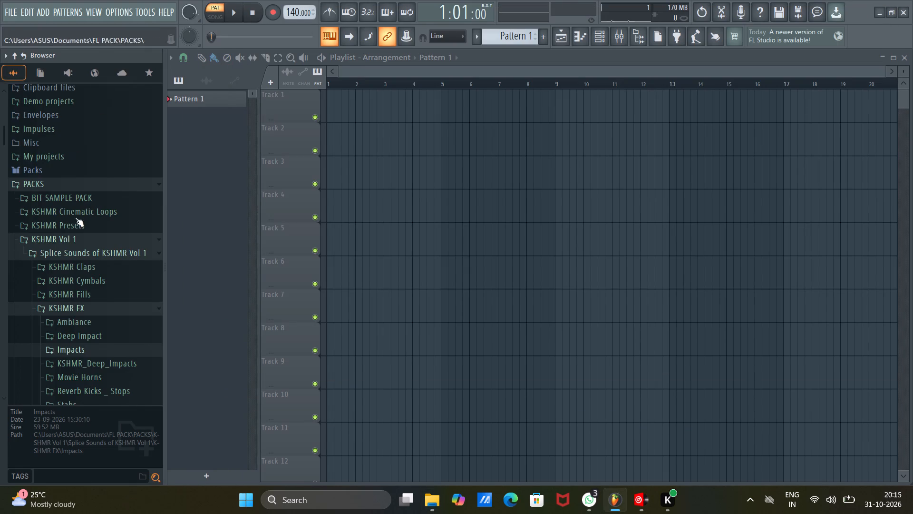
click(634, 505)
click(240, 32)
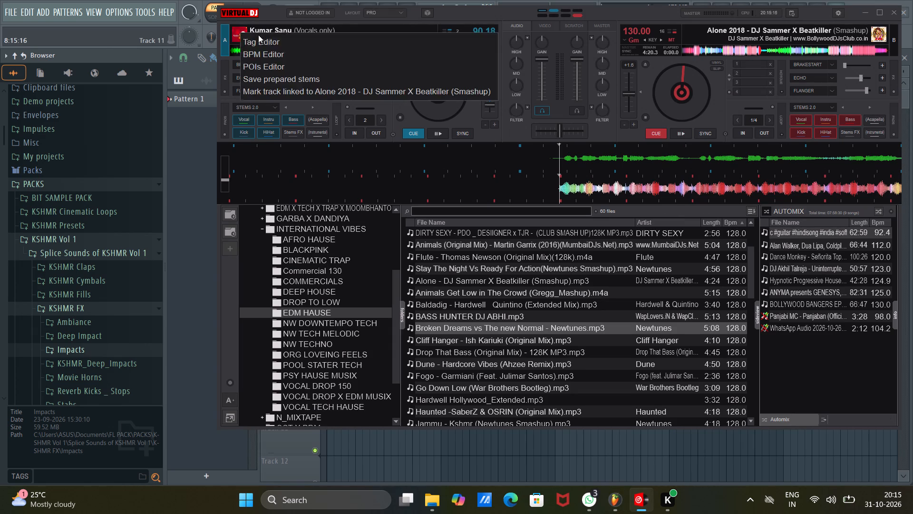
click(261, 36)
click(781, 40)
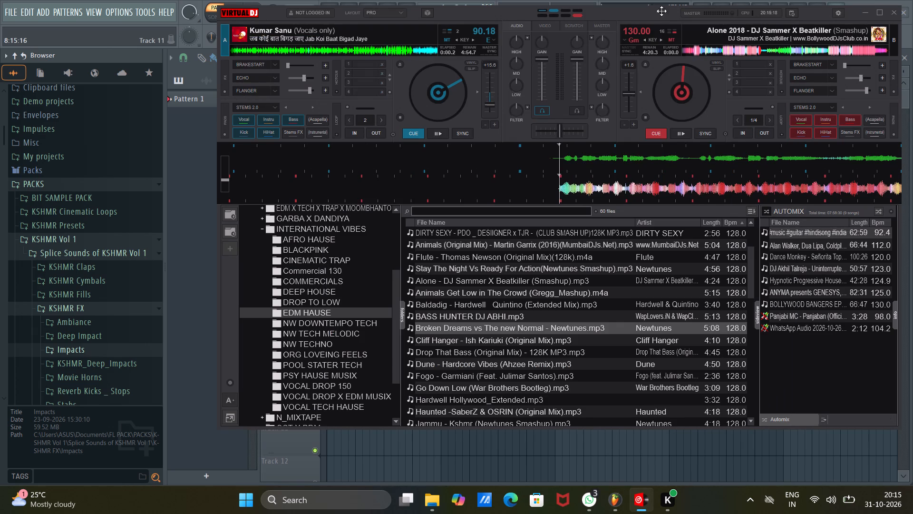
Switch to FL Studio and audition KSHMR Punchy Kicks 02 to 05 from the KSHMR Vol 1 kicks.
click(144, 306)
click(89, 327)
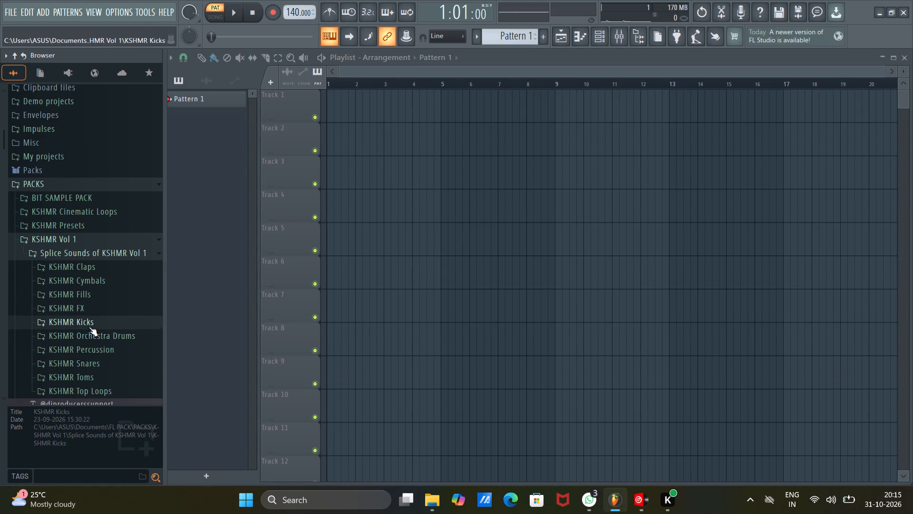
scroll(79, 328, down, 1)
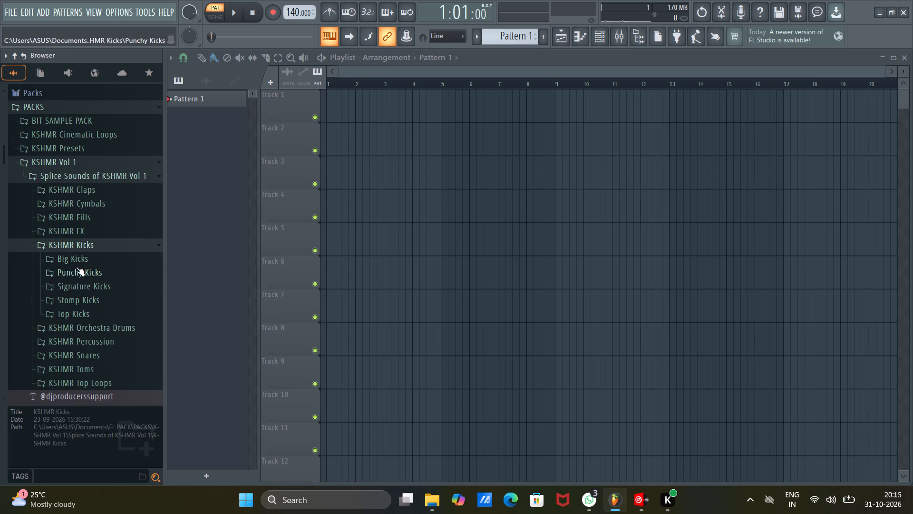
click(76, 267)
click(112, 217)
double_click(112, 217)
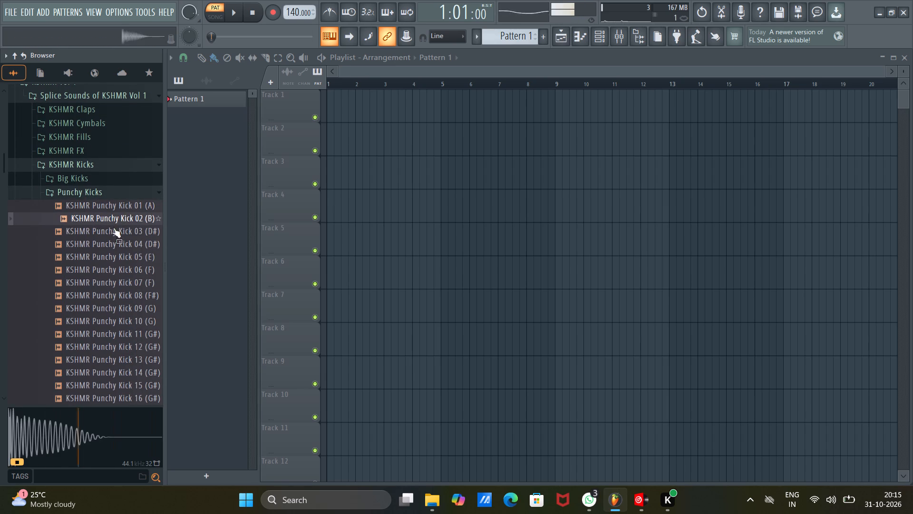
click(124, 234)
click(124, 234)
click(125, 244)
click(125, 244)
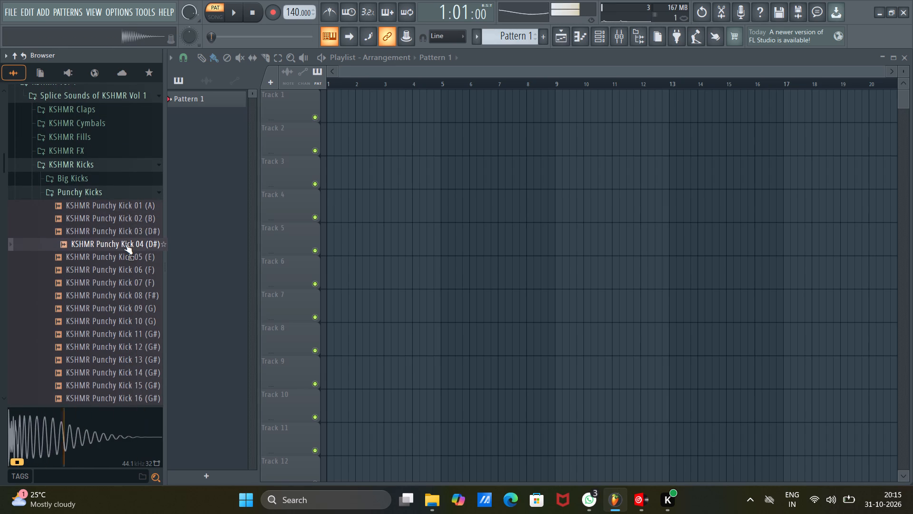
click(125, 244)
click(125, 255)
triple_click(125, 255)
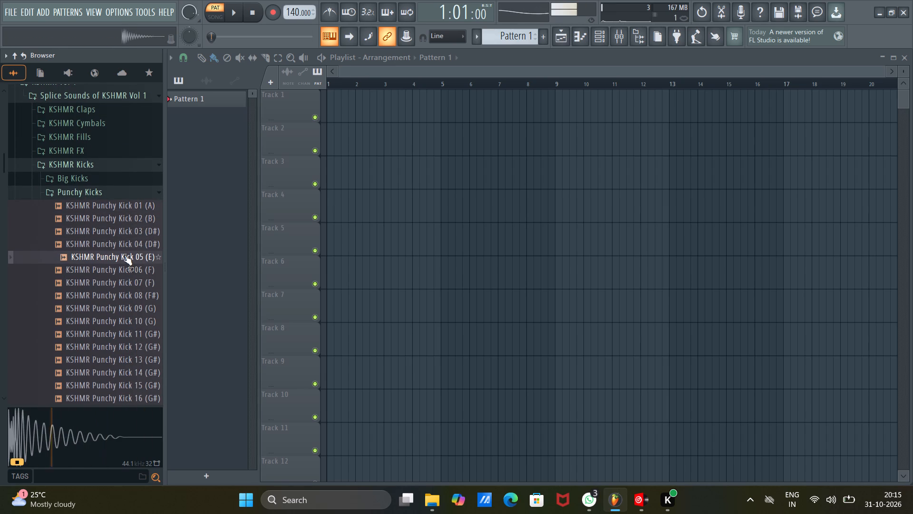
click(111, 254)
click(100, 257)
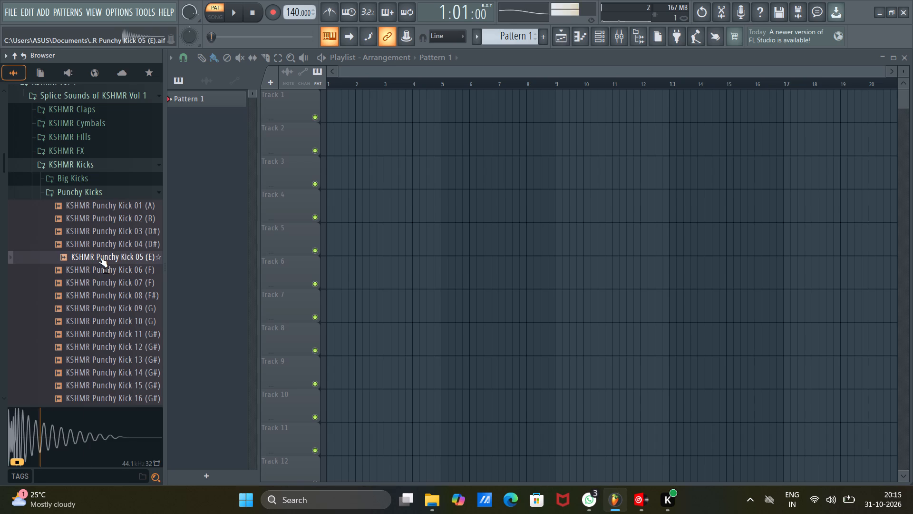
click(86, 195)
Audition KSHMR Big Kick 02 (E) and KSHMR Stomp 03 from the Big Kicks and Stomp Kicks folders.
click(84, 179)
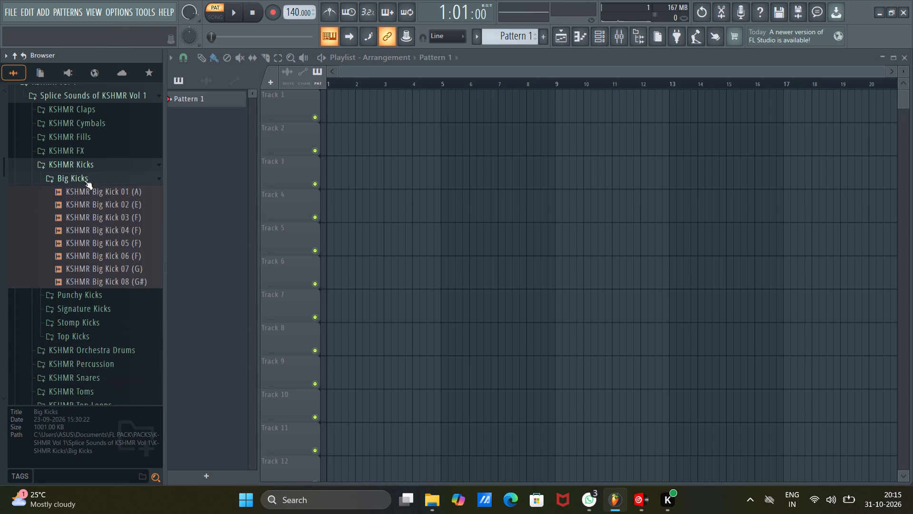
click(122, 205)
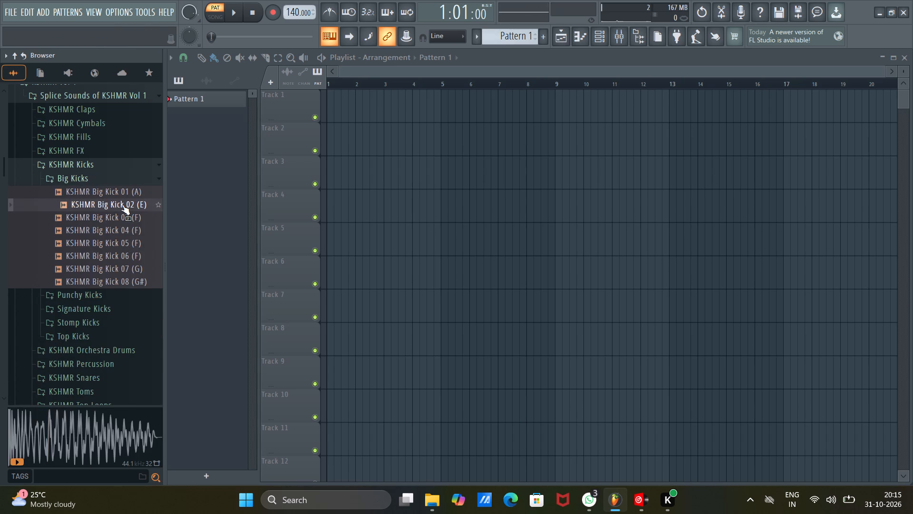
click(122, 205)
click(122, 205)
click(101, 182)
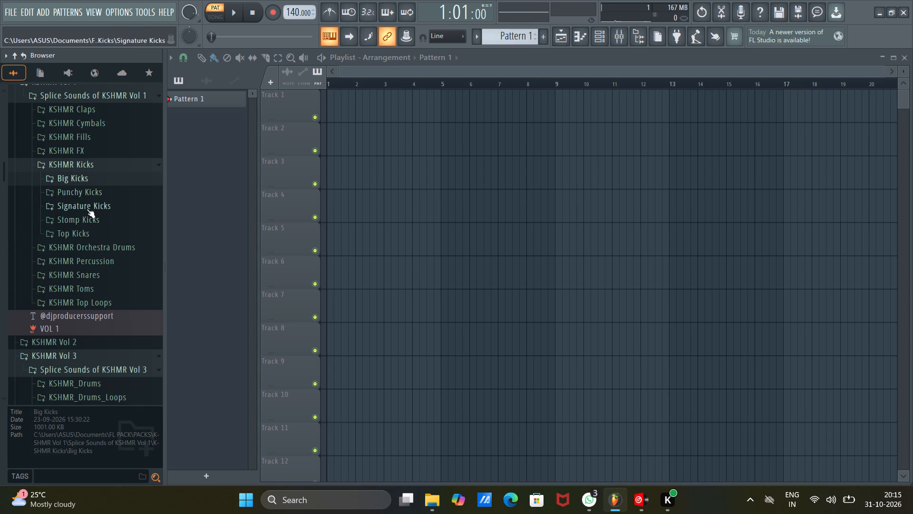
click(86, 220)
click(112, 265)
click(112, 265)
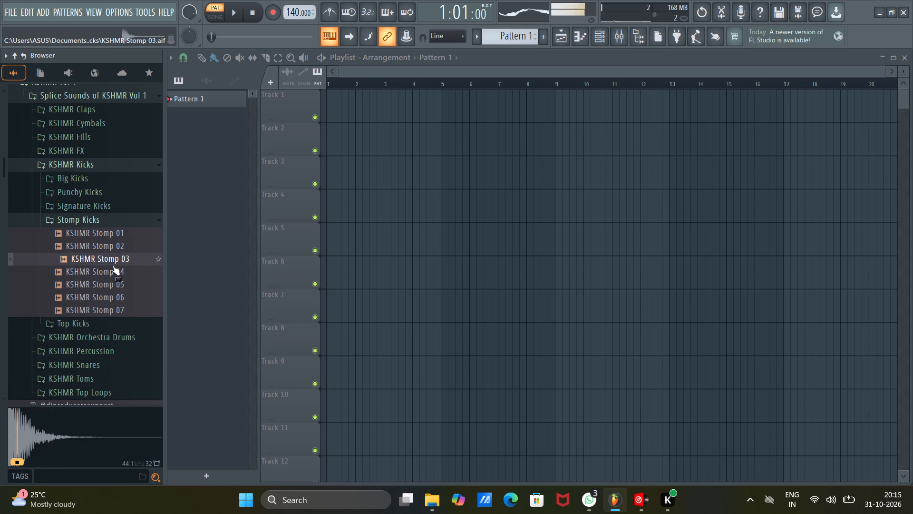
click(89, 218)
Audition samples in the Top Kicks folder, including KSHMR Top Kick 03, 04 and 05.
click(86, 238)
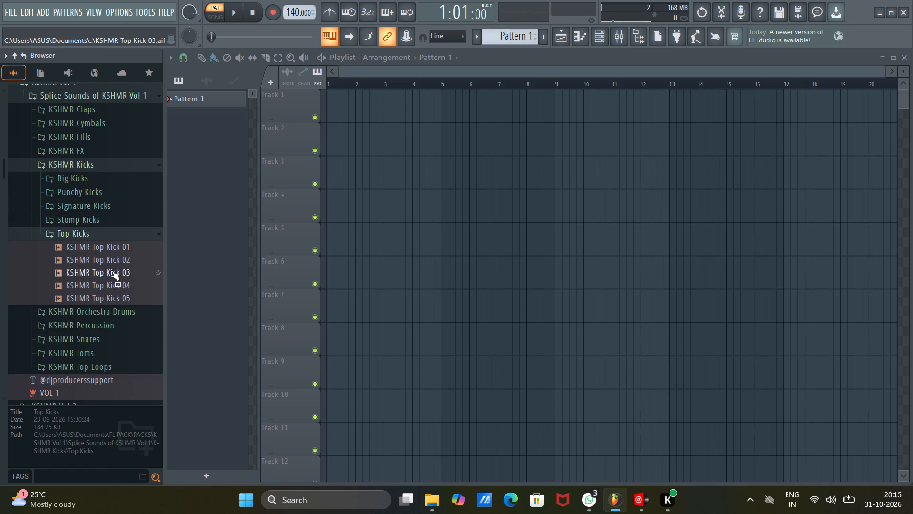
double_click(112, 270)
double_click(103, 253)
double_click(111, 285)
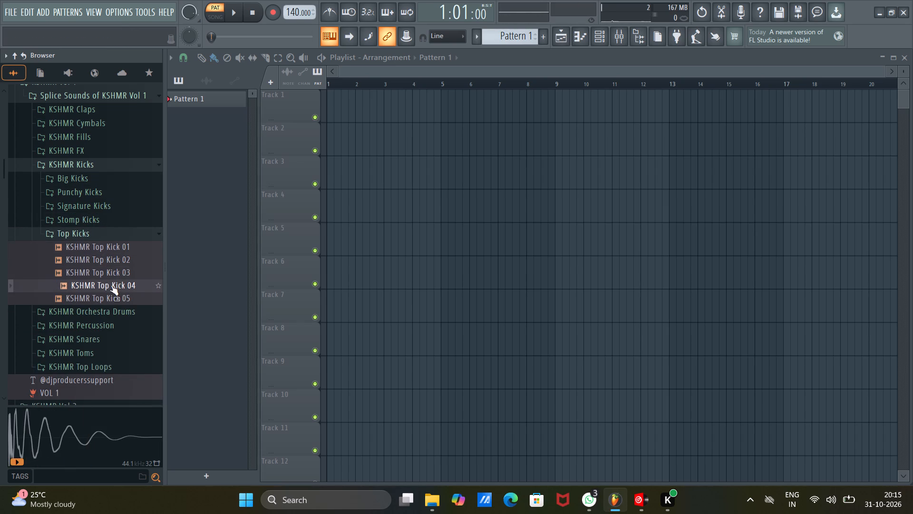
click(115, 293)
click(117, 296)
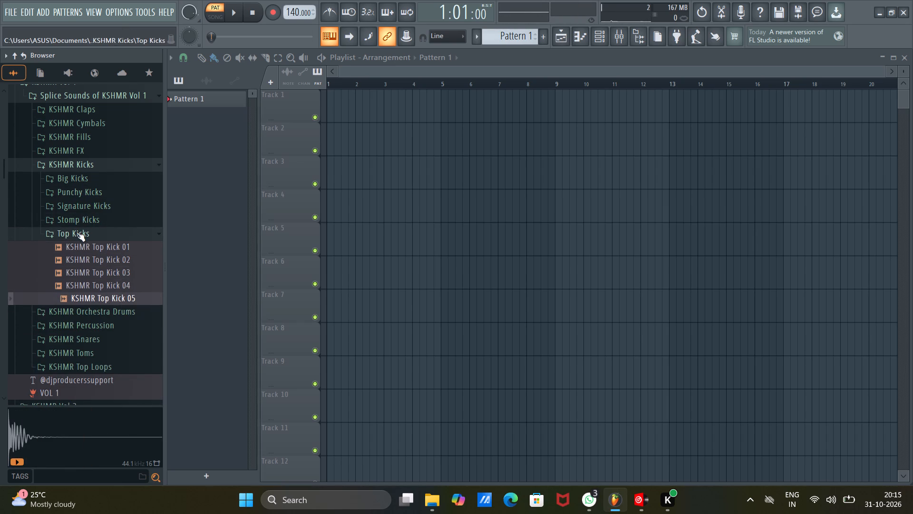
click(77, 232)
Audition Punchy Kicks 03 and 05 again and place KSHMR Punchy Kick 05 (E) on Track 1 at bar 1.
click(78, 192)
click(91, 234)
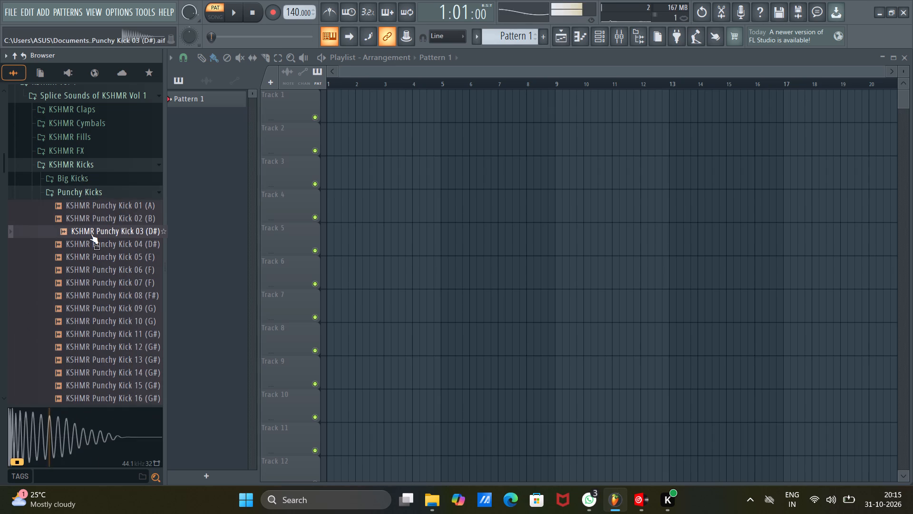
click(117, 254)
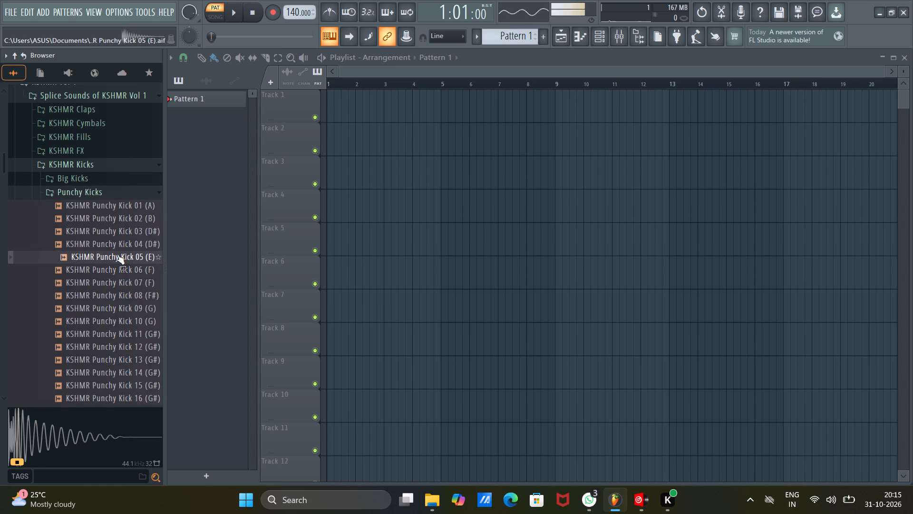
triple_click(117, 254)
drag(97, 254, 301, 157)
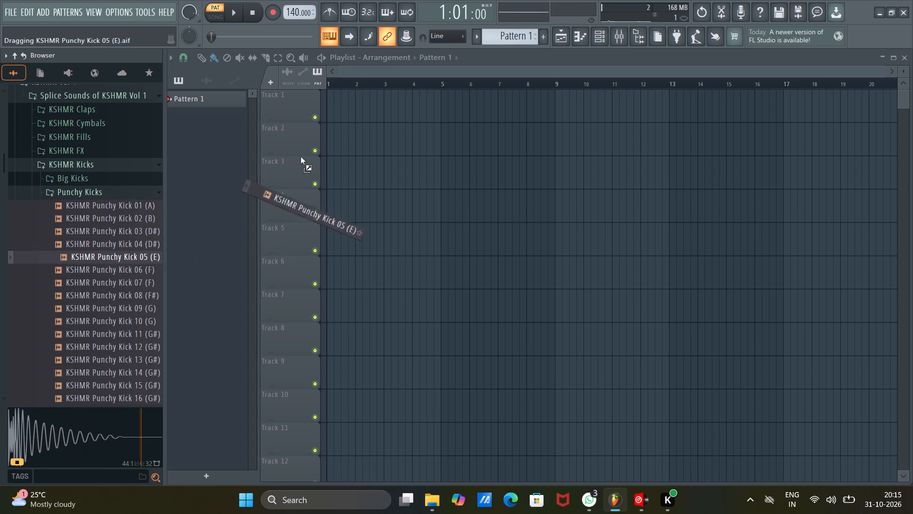
drag(301, 157, 330, 108)
Trim the end of the Punchy Kick 05 clip on Track 1 to exactly one beat, 0:04:00.
scroll(337, 85, up, 4)
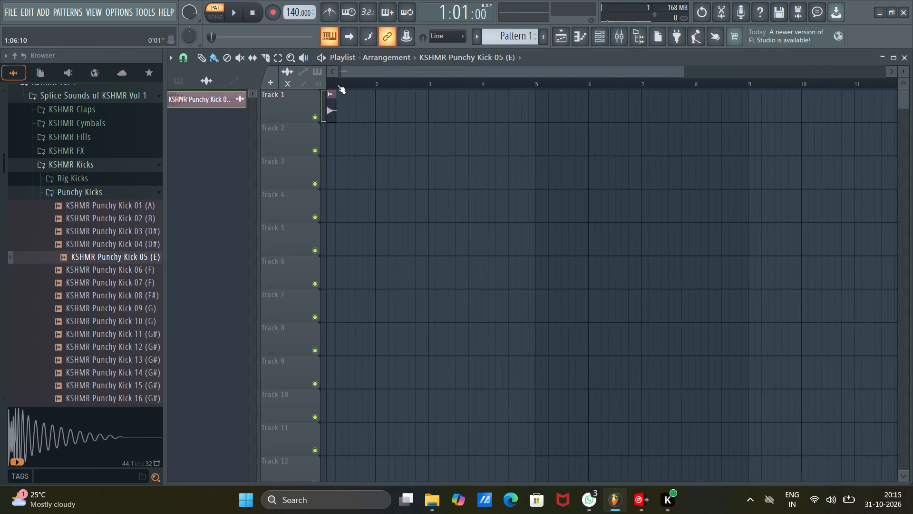
scroll(337, 85, up, 3)
drag(362, 69, 309, 70)
scroll(355, 81, up, 2)
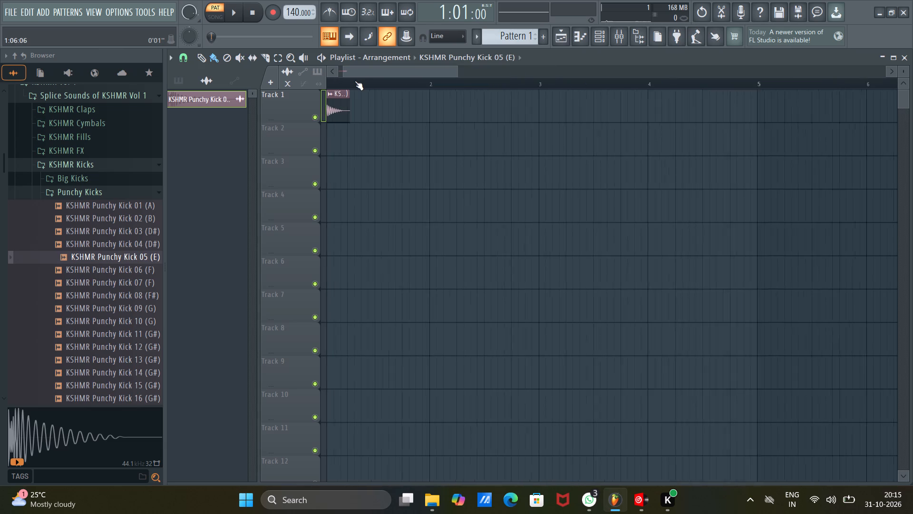
scroll(355, 81, up, 9)
drag(365, 73, 310, 70)
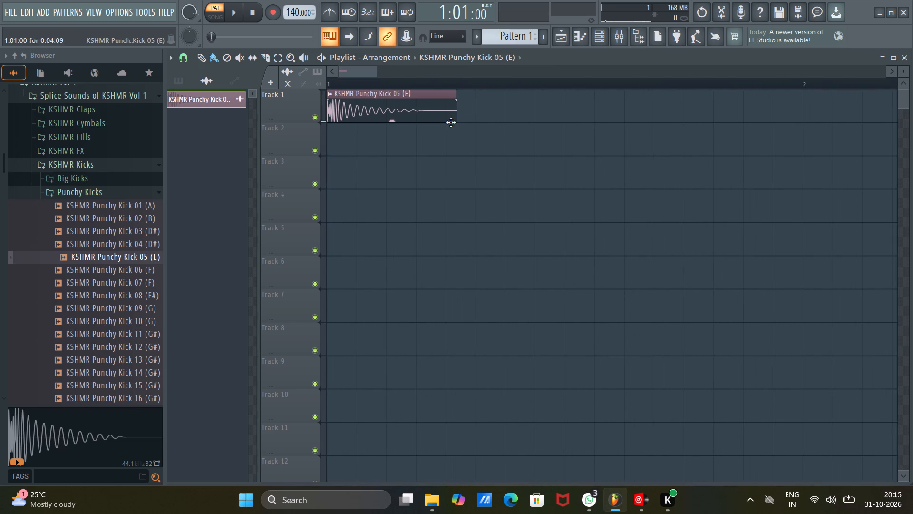
drag(456, 96, 447, 94)
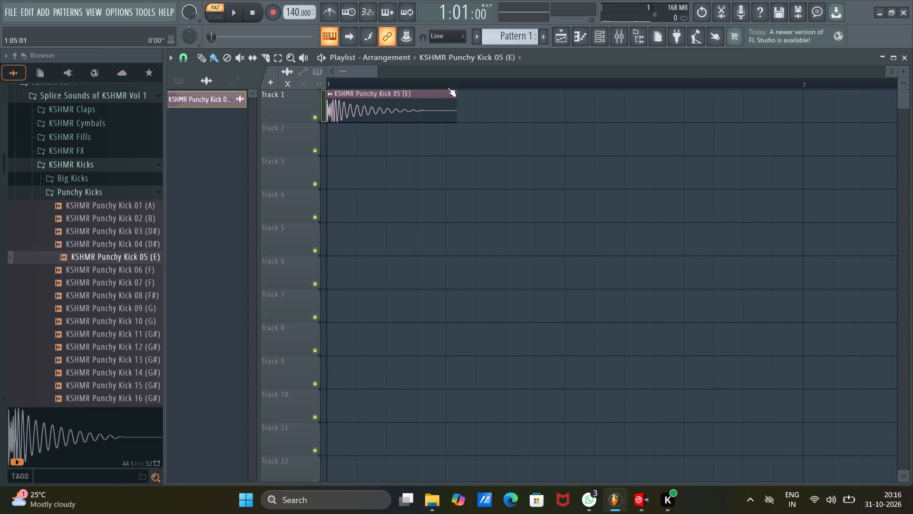
scroll(447, 87, up, 9)
drag(479, 95, 458, 91)
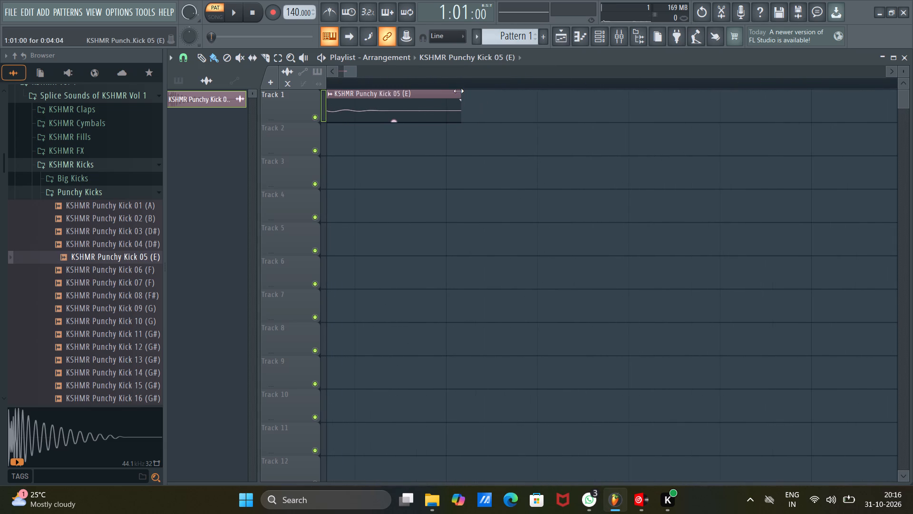
drag(458, 91, 443, 91)
Duplicate the trimmed kick clip three times so four kicks fill bar 1 of Track 1.
scroll(443, 84, down, 7)
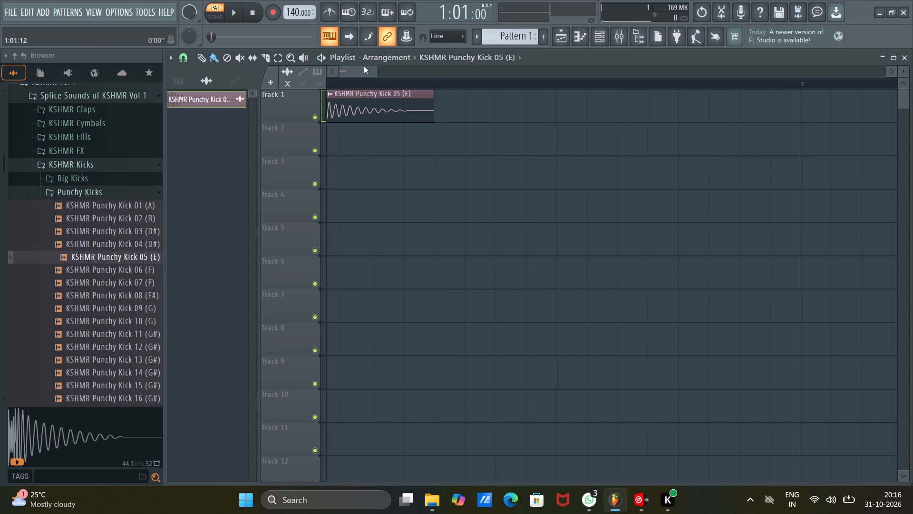
drag(364, 66, 351, 67)
ctrl+click(403, 99)
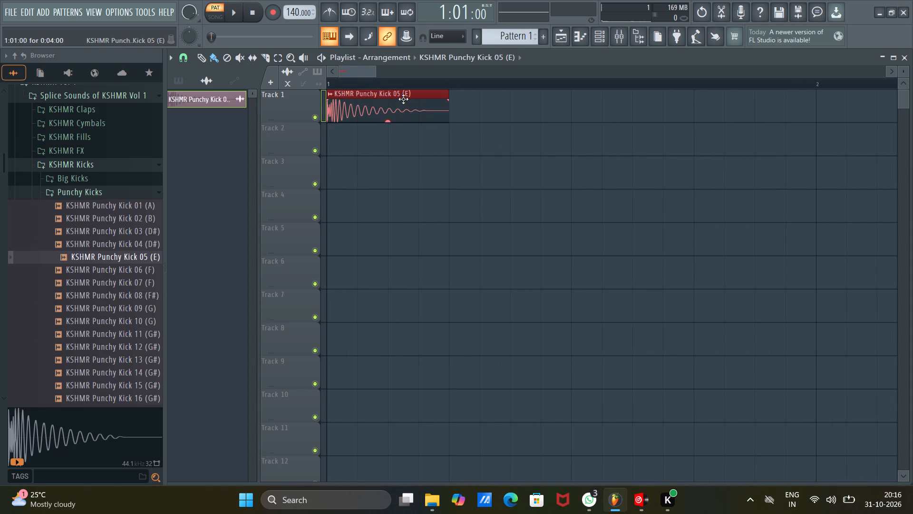
key(ctrl+b)
key(ctrl+b)
key(ctrl+b)
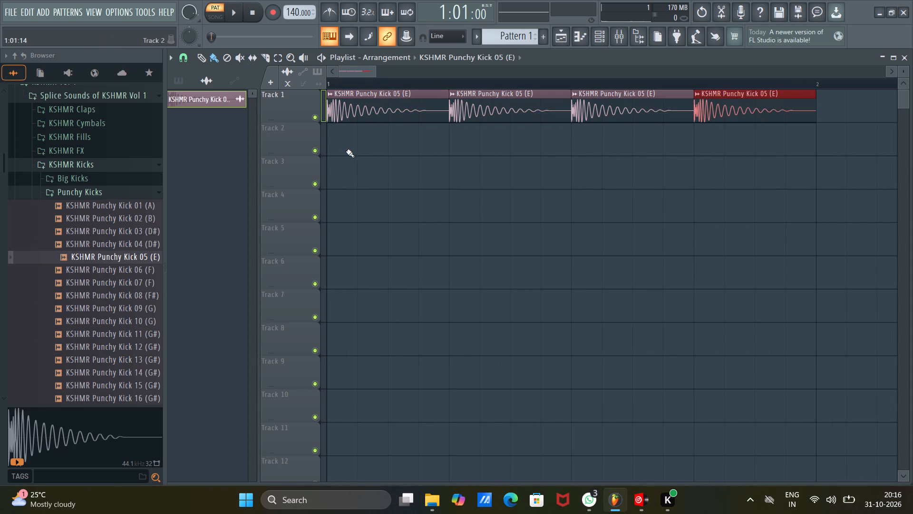
Switch playback from pattern to song mode and play the kick clips in the playlist.
key(space)
key(space)
click(214, 18)
key(space)
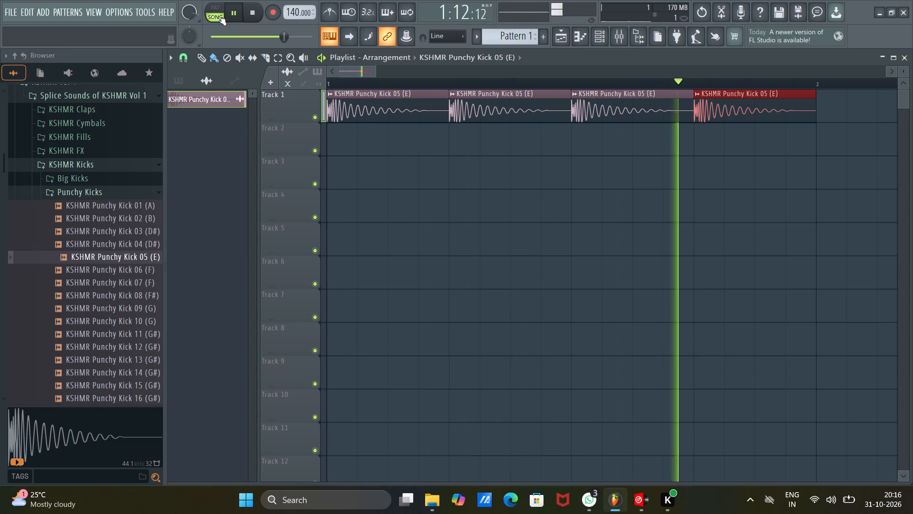
Set the project tempo to the 90 BPM preset, listen to the kicks and stop playback.
right_click(291, 11)
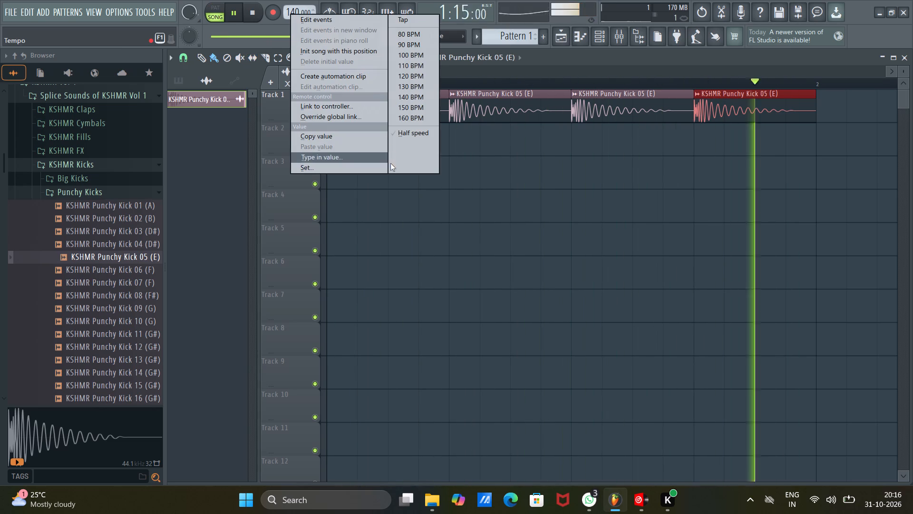
click(410, 42)
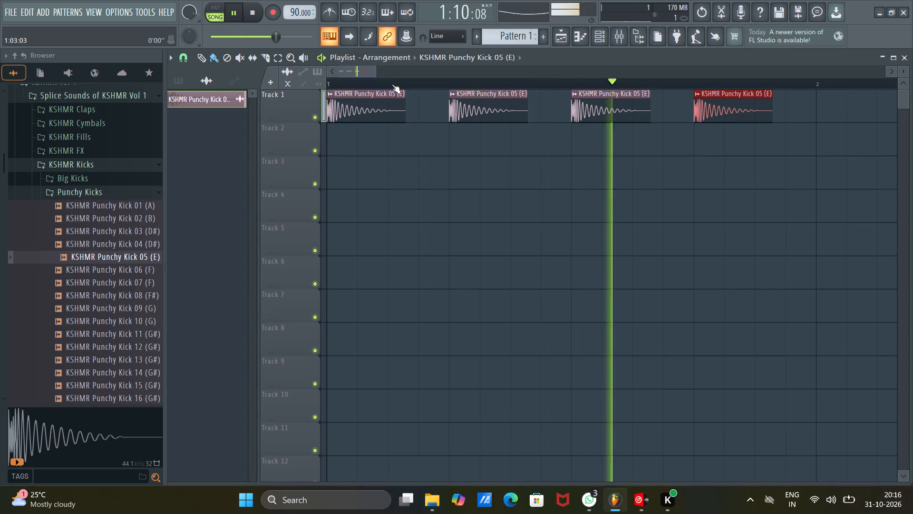
scroll(392, 84, down, 4)
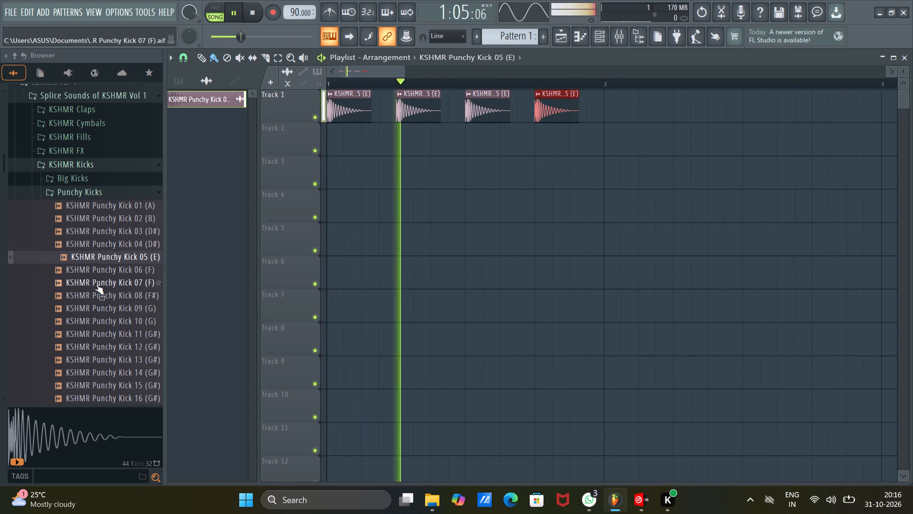
key(space)
Collapse the Punchy Kicks folder and move all four kick clips on Track 1 to start at bar 2.
click(125, 192)
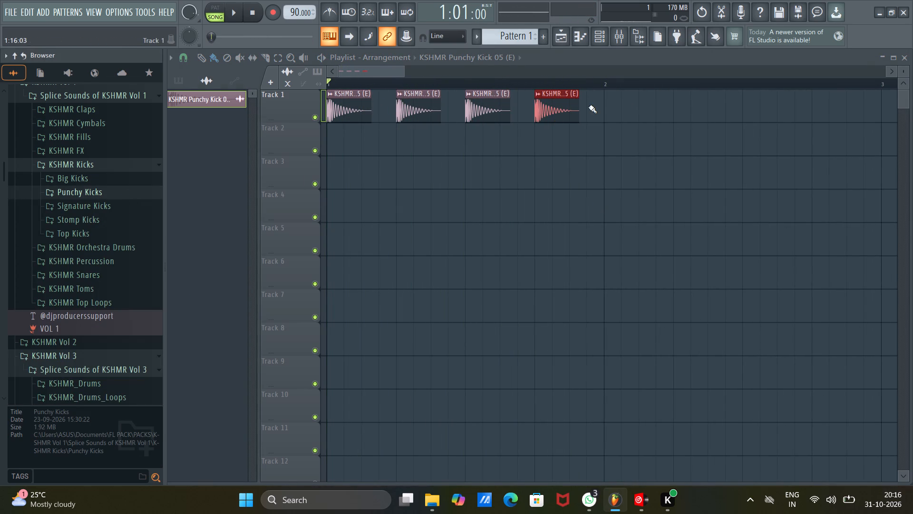
ctrl+drag(590, 105, 353, 117)
drag(345, 101, 597, 103)
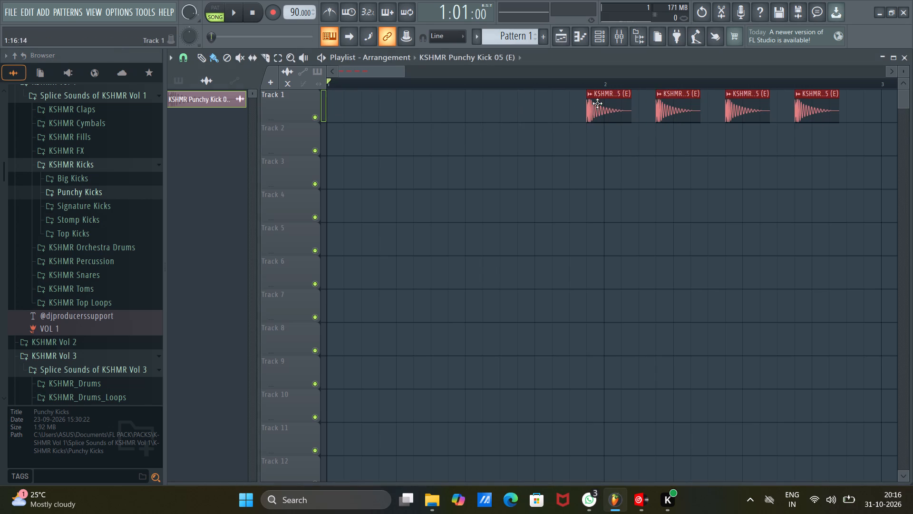
drag(597, 103, 622, 106)
Set the playback loop over bar 2 and play the four kicks inside it.
key(space)
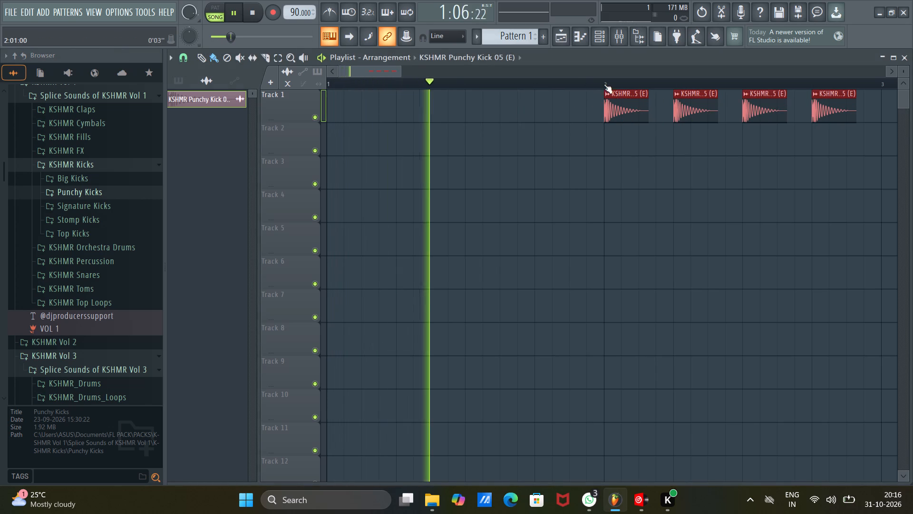
right_drag(604, 84, 884, 97)
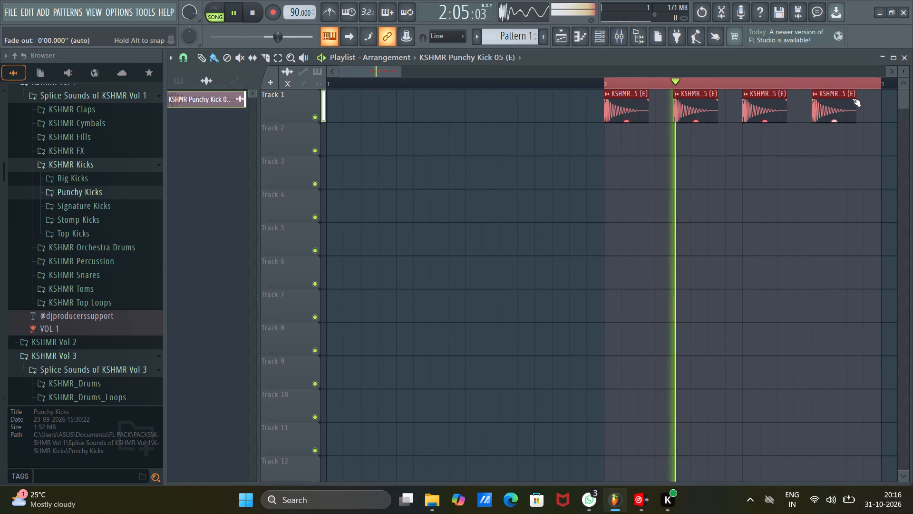
click(606, 87)
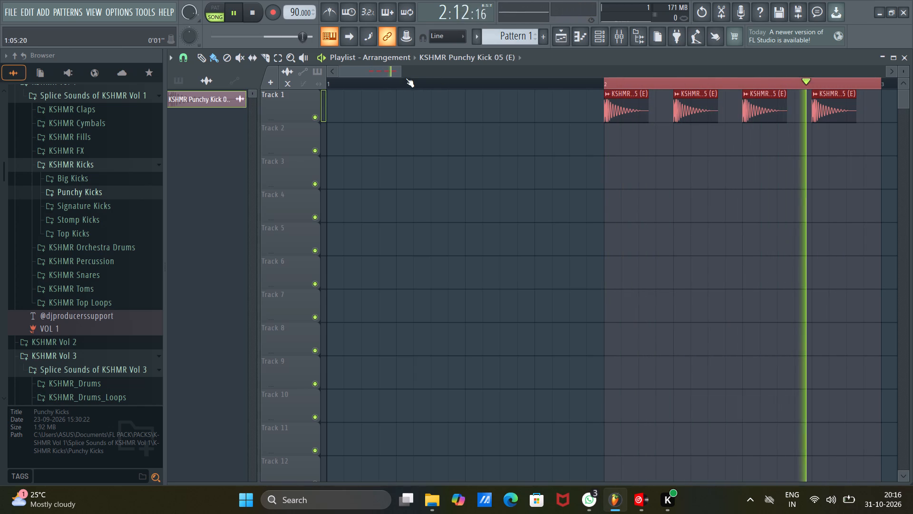
drag(386, 74, 414, 89)
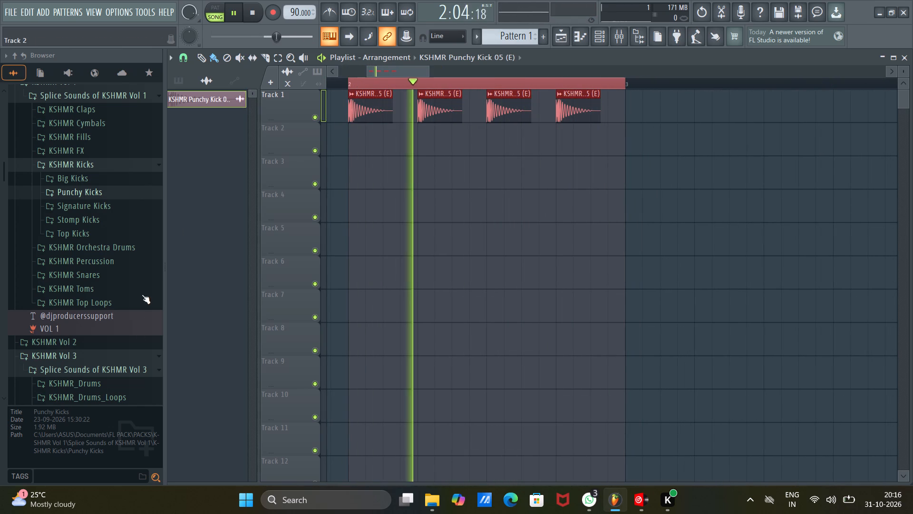
key(space)
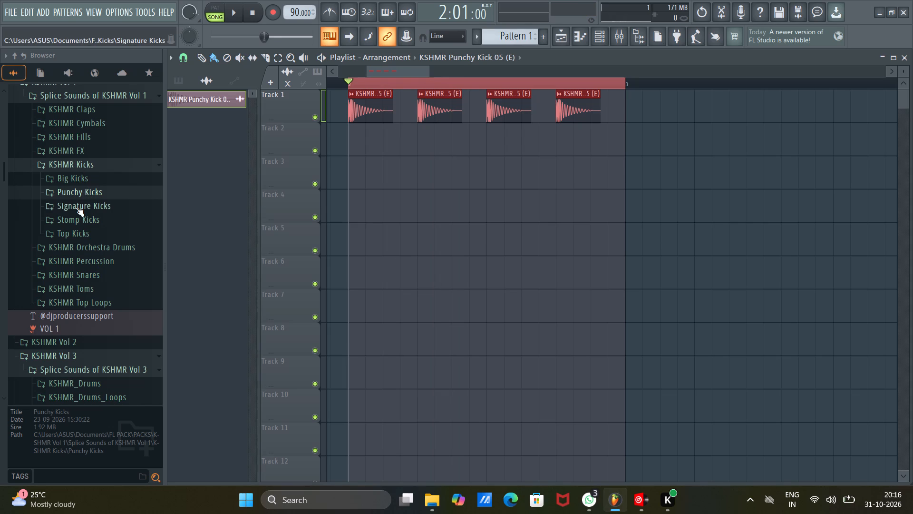
key(space)
key(space)
key(space)
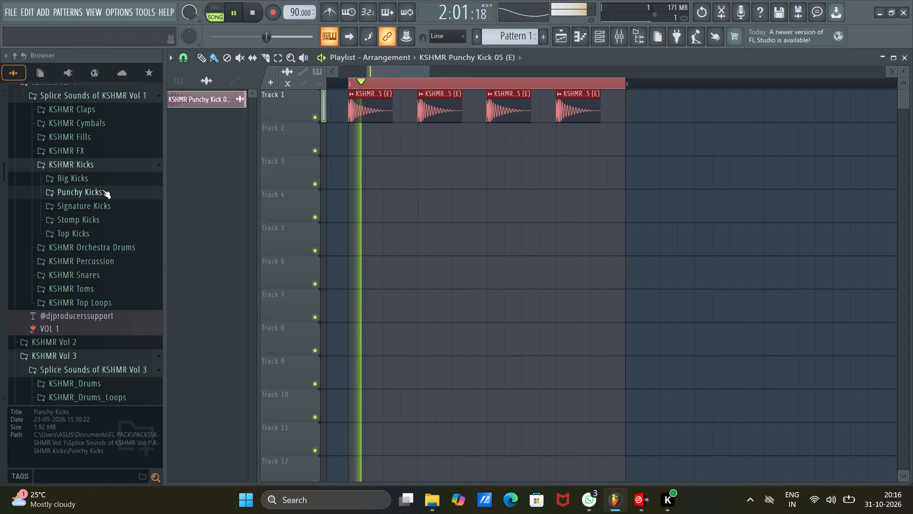
With the kick loop playing, audition KSHMR Orchestra Drums samples, including Crash 06 and Hits 01, 06, 10 and 11.
click(97, 166)
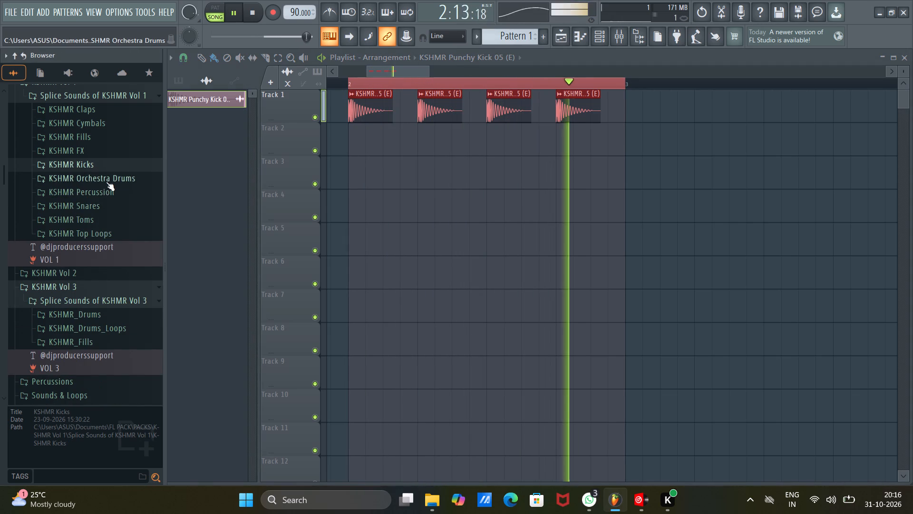
click(104, 178)
click(101, 171)
click(101, 171)
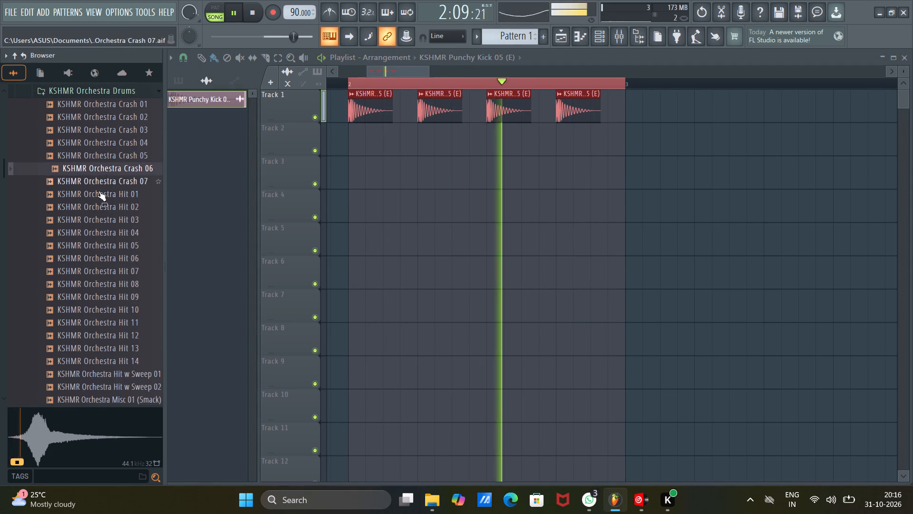
click(98, 194)
click(105, 239)
click(114, 282)
click(109, 262)
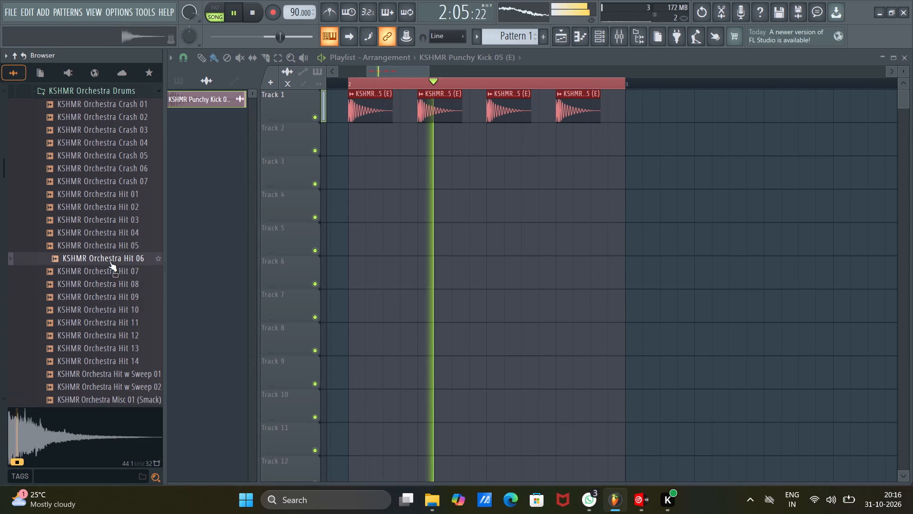
click(109, 236)
click(105, 257)
click(108, 308)
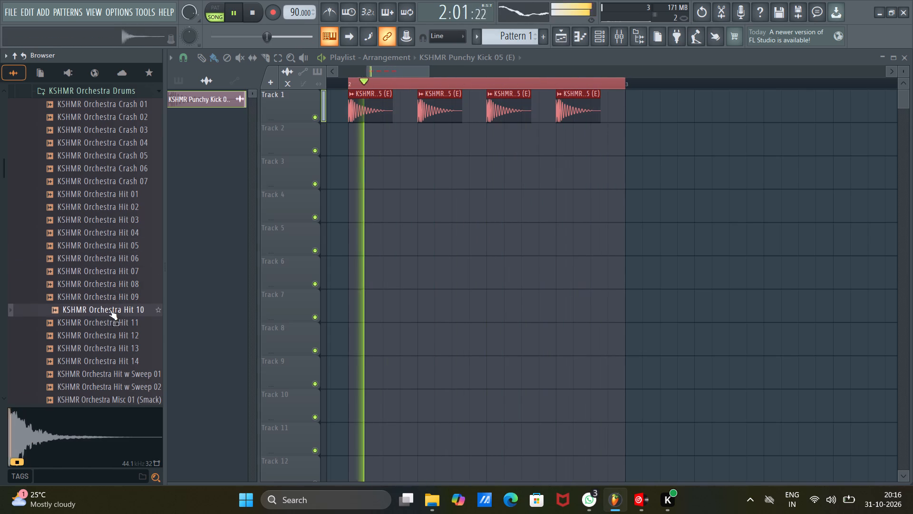
click(114, 322)
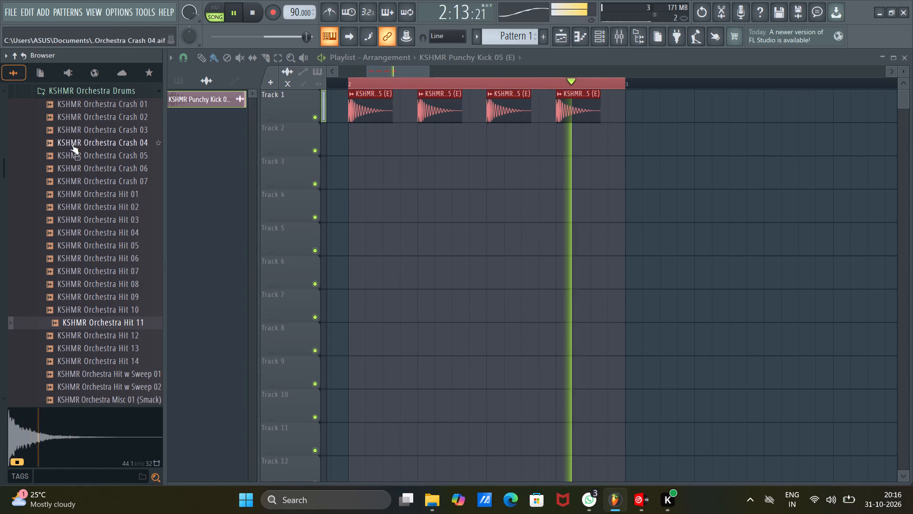
Switch from Orchestra Drums to KSHMR Percussion, High Percussion, and audition Hi Perc 01 to 08 over the kick loop.
scroll(76, 154, up, 2)
click(94, 247)
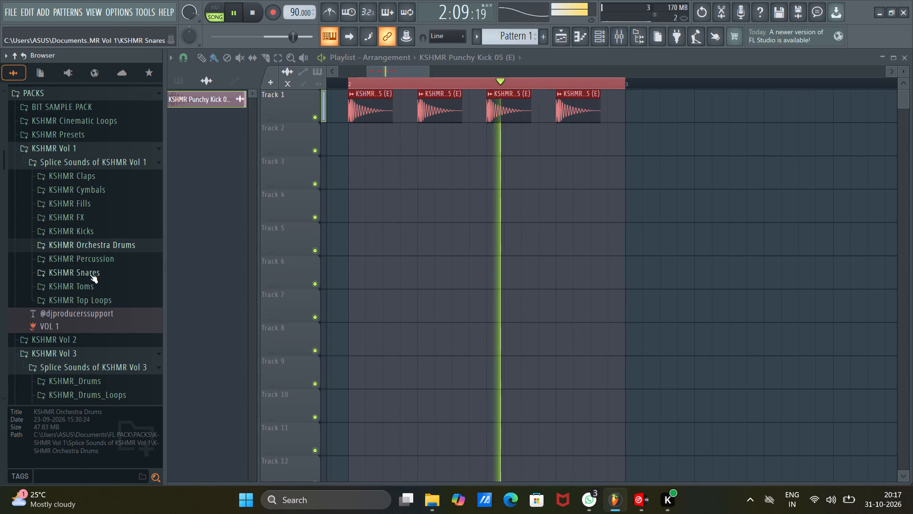
click(85, 260)
click(94, 274)
click(94, 220)
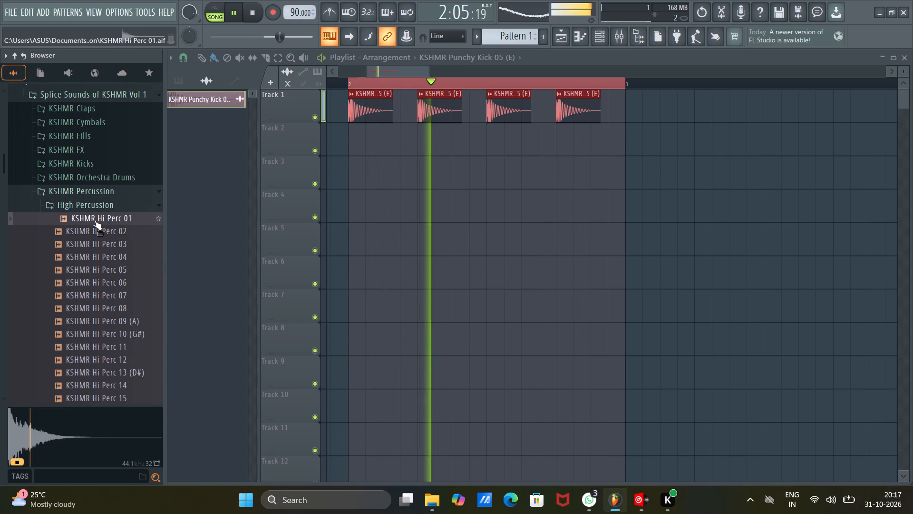
click(92, 220)
click(96, 248)
click(97, 248)
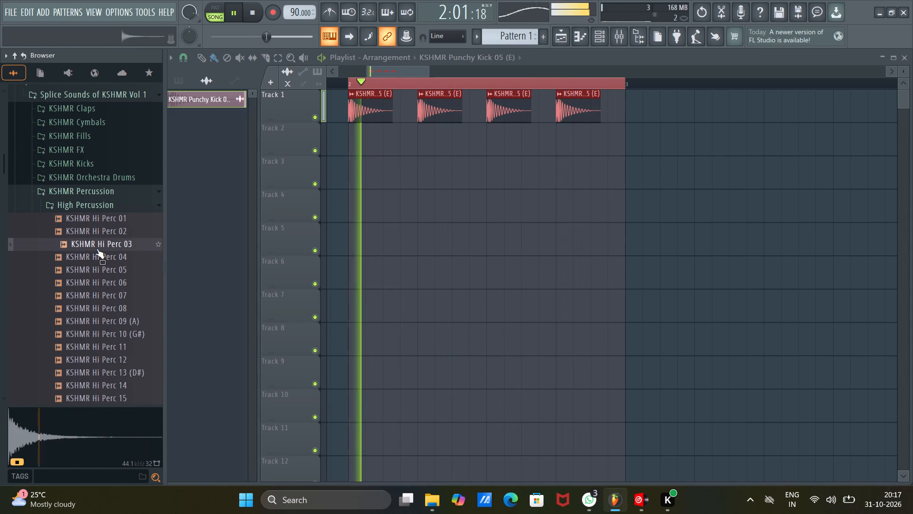
click(99, 259)
click(99, 259)
click(106, 271)
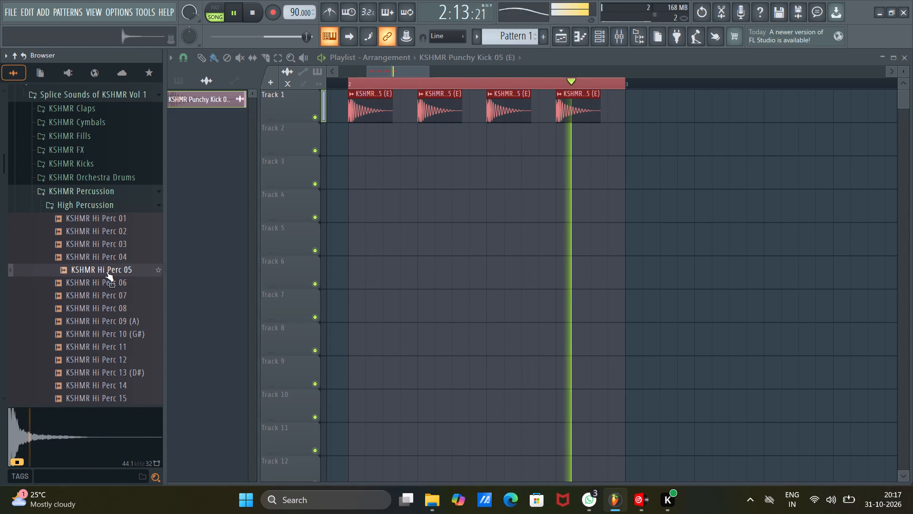
click(106, 271)
triple_click(103, 284)
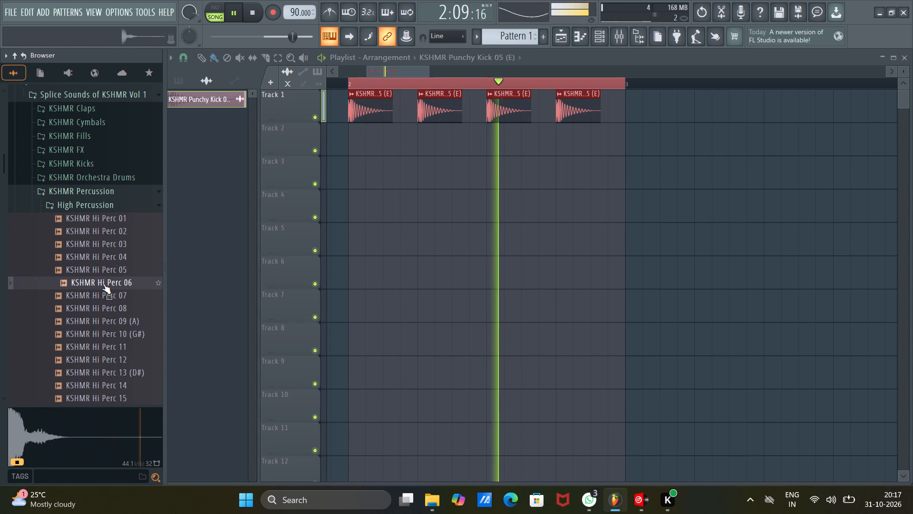
triple_click(104, 301)
click(107, 313)
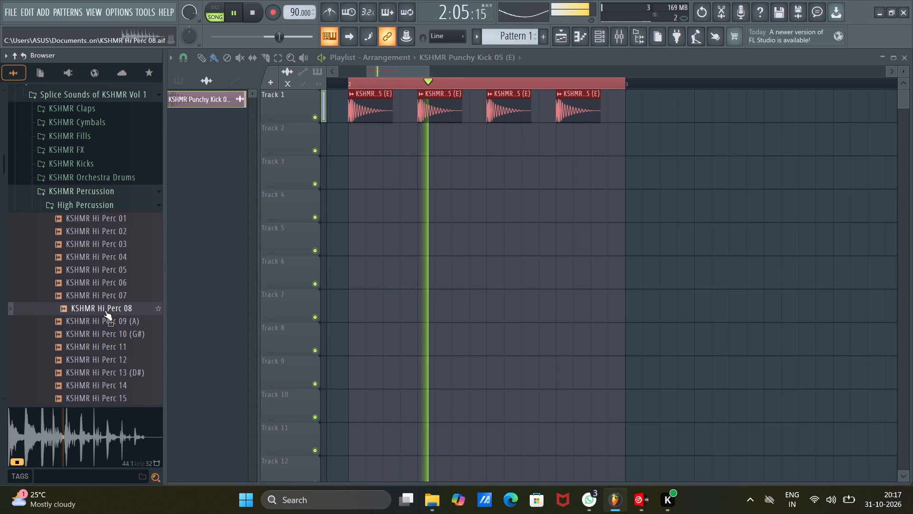
click(98, 310)
Audition KSHMR Hi Perc 09 (A) over the kicks and place it on Track 2 at 2:03:00.
click(100, 321)
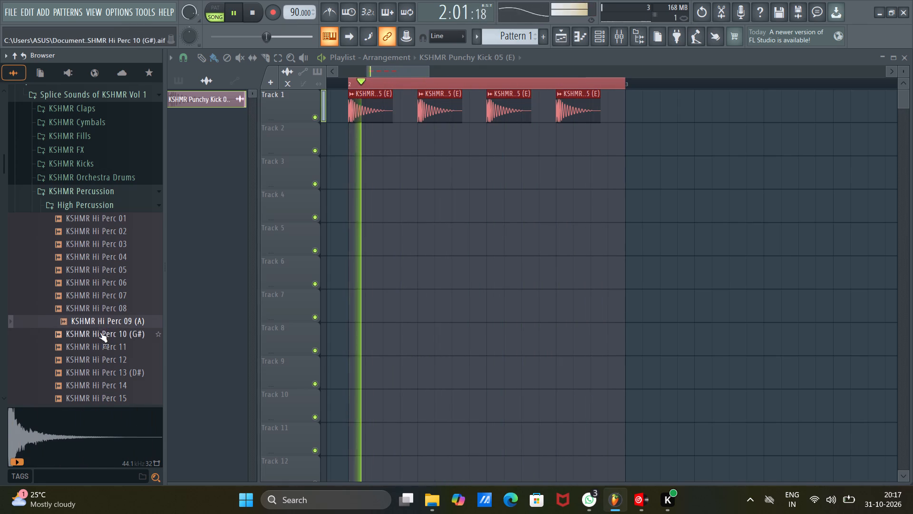
click(94, 317)
click(94, 317)
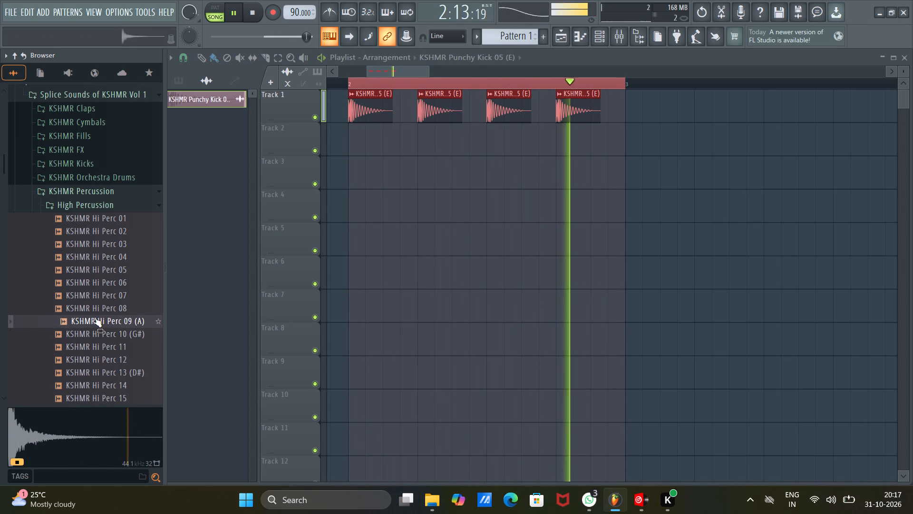
click(94, 317)
click(94, 317)
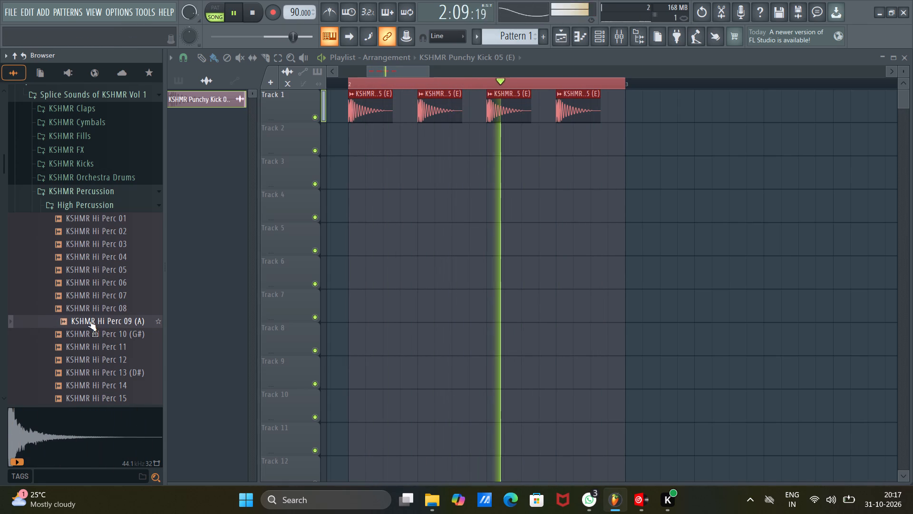
click(88, 321)
drag(80, 320, 359, 180)
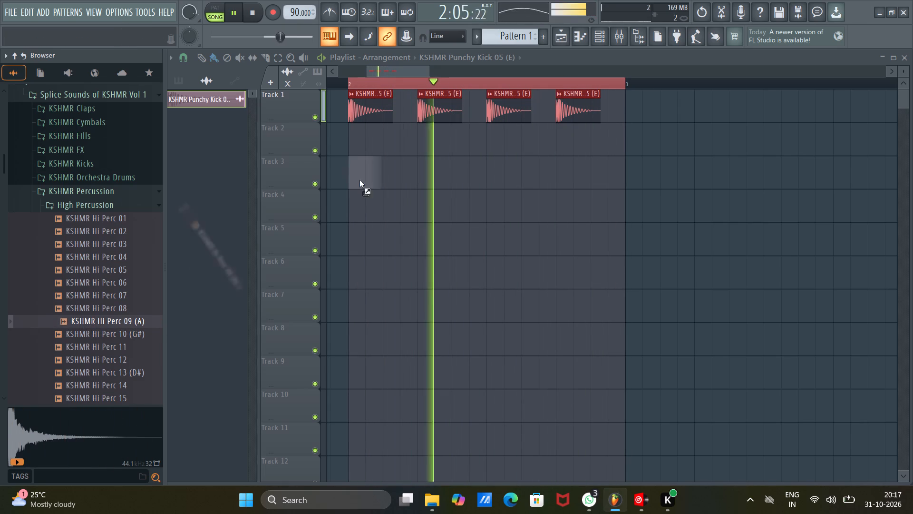
drag(359, 180, 402, 142)
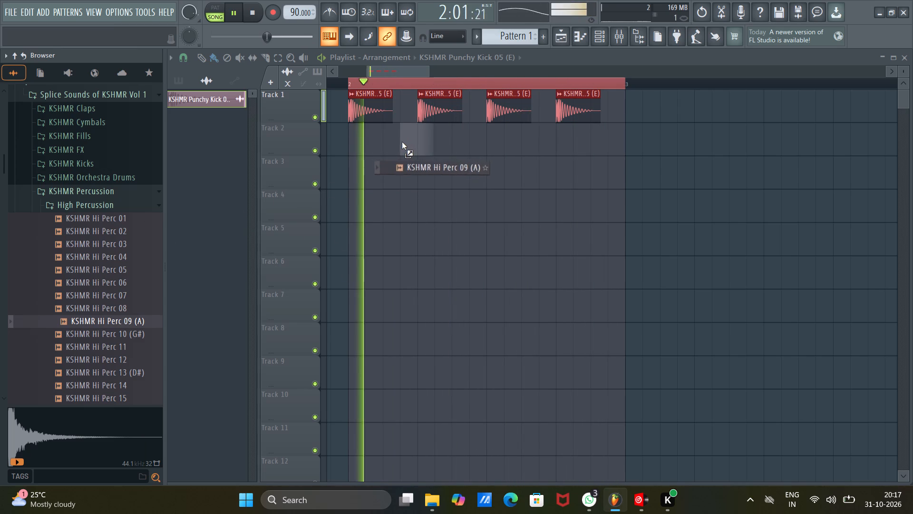
drag(402, 142, 396, 139)
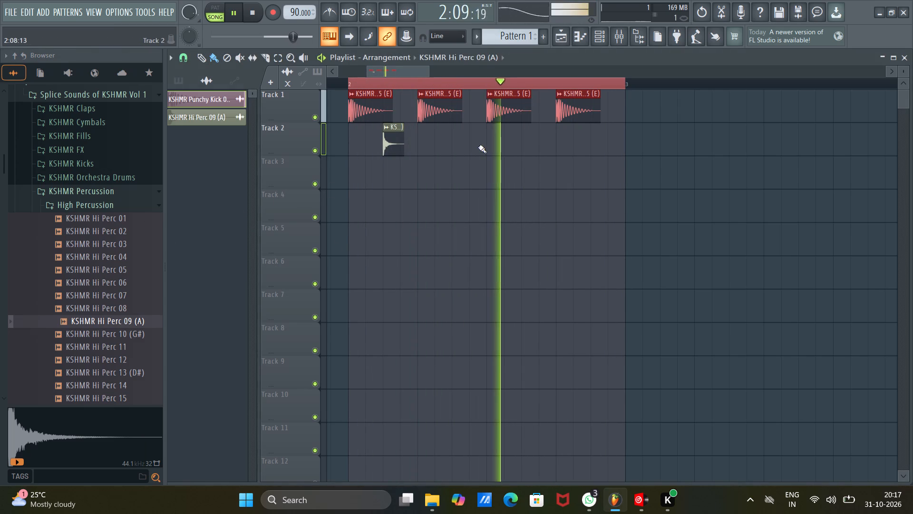
Add two more Hi Perc 09 (A) clips on Track 2, at 2:15:00 and 2:09:00.
click(529, 144)
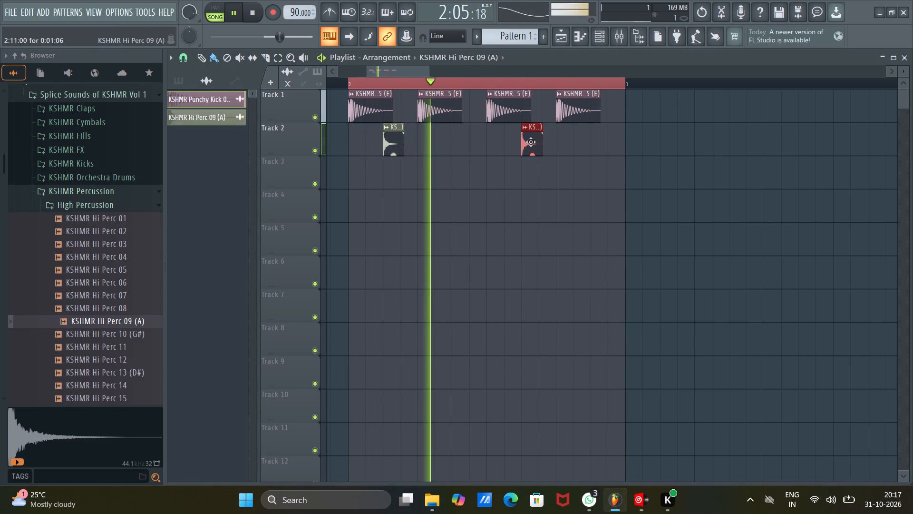
click(528, 141)
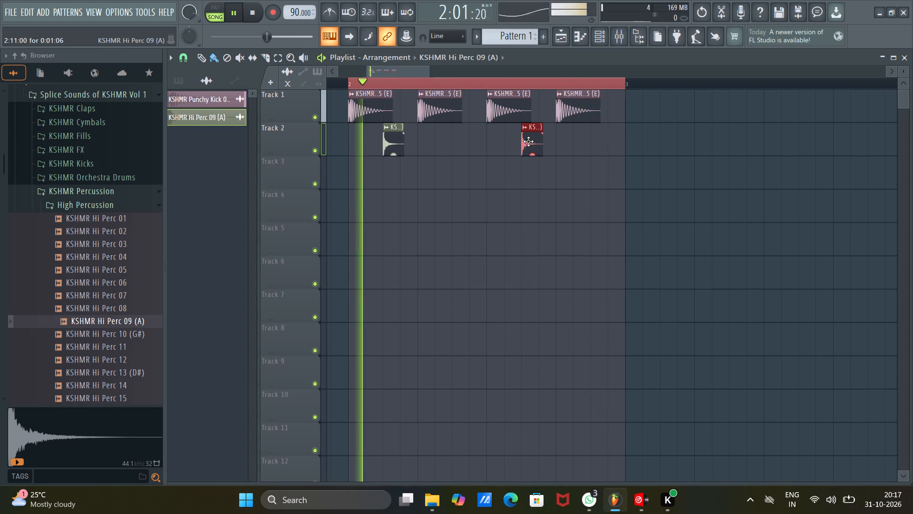
drag(528, 141, 592, 150)
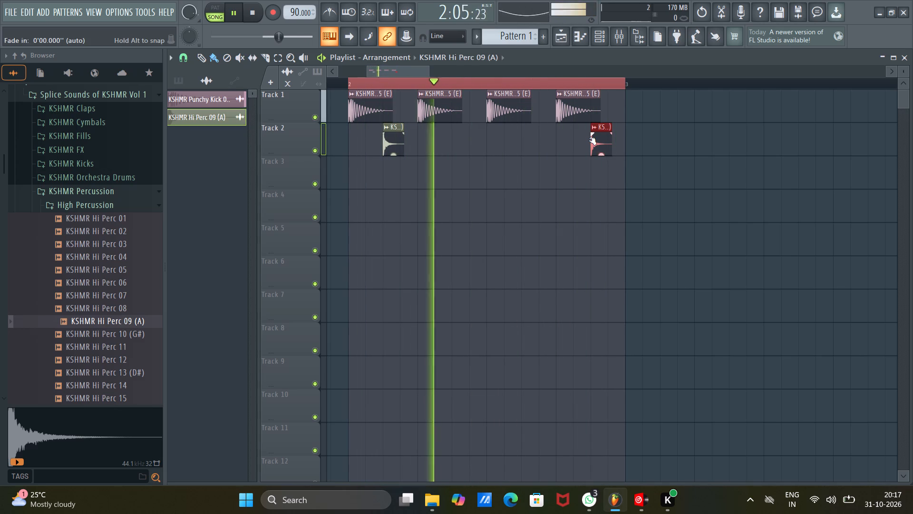
click(488, 147)
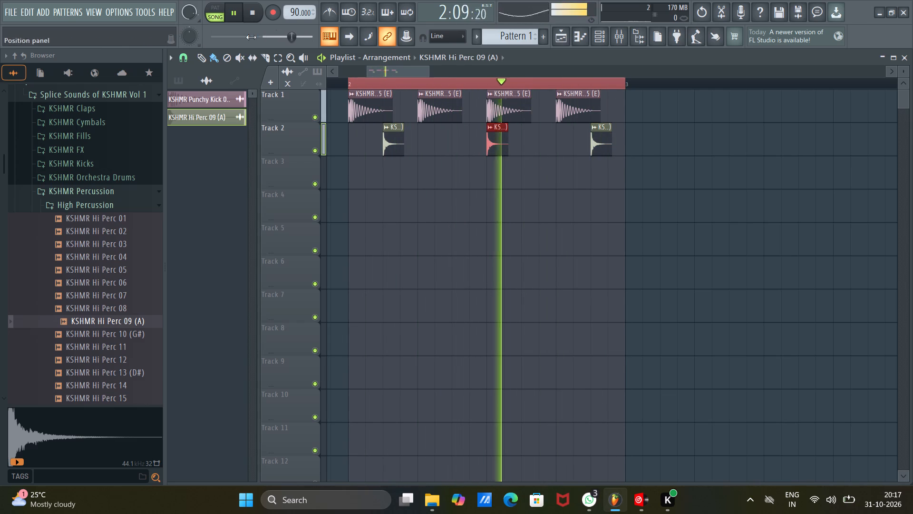
Raise the project tempo to 95 BPM while the loop plays.
scroll(286, 15, up, 2)
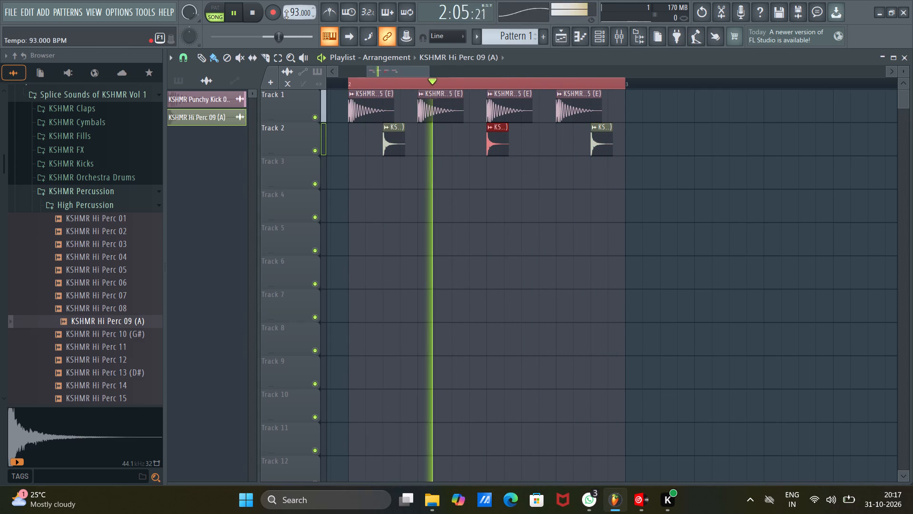
scroll(286, 14, up, 3)
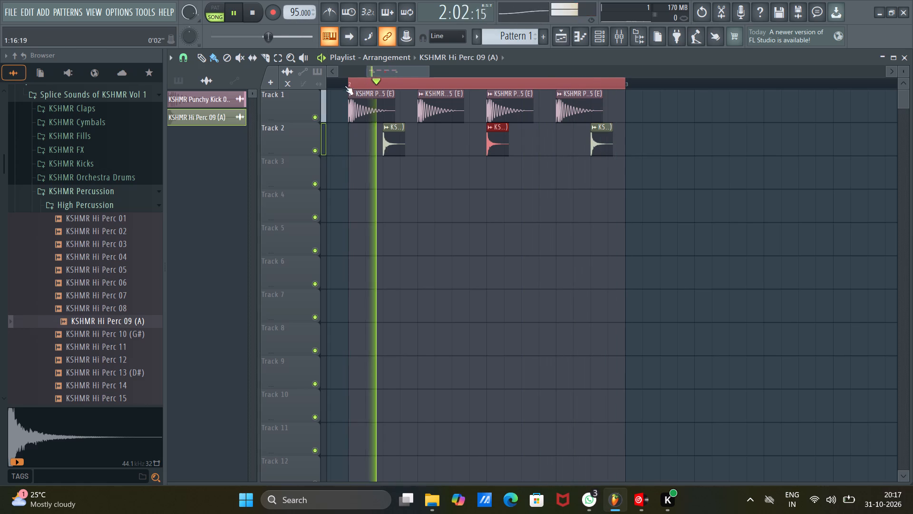
Stop playback and audition the remaining High Percussion samples, KSHMR Hi Perc 10 (G#) to Hi Perc 15.
click(98, 336)
double_click(98, 336)
key(space)
double_click(99, 336)
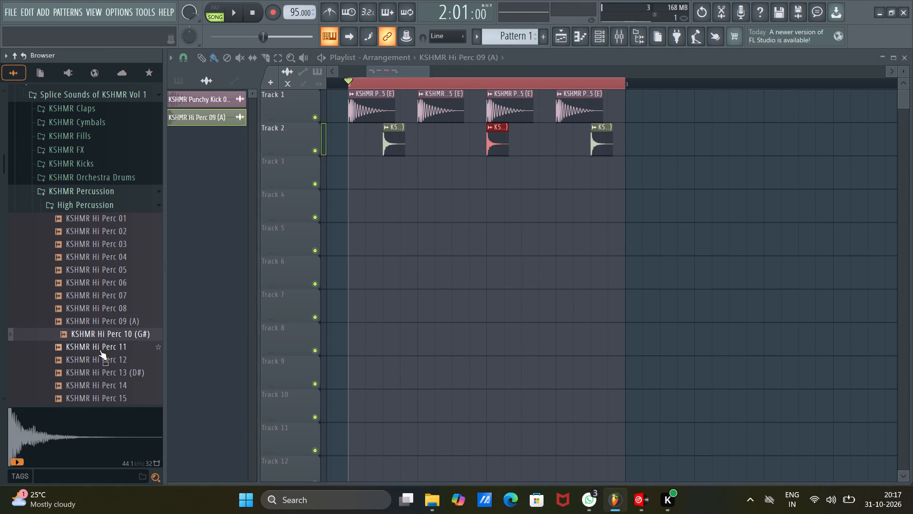
double_click(99, 350)
double_click(95, 360)
double_click(102, 368)
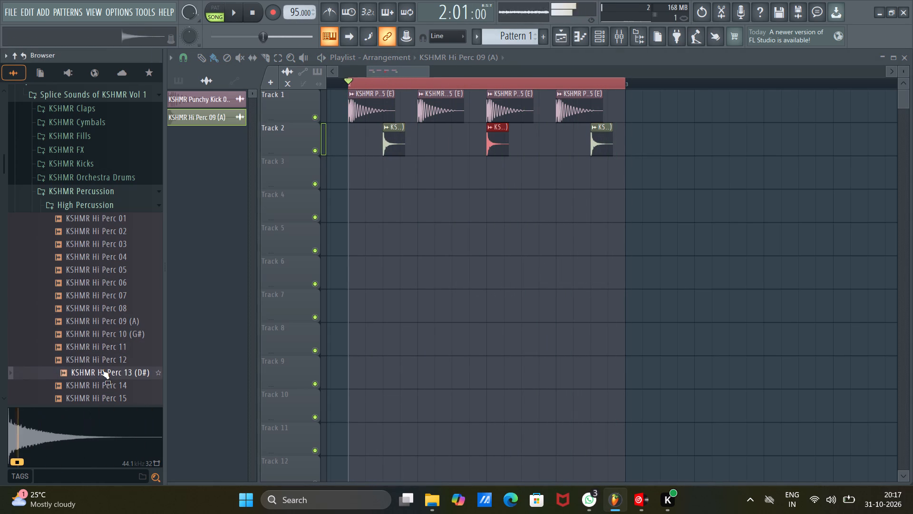
click(102, 385)
click(101, 385)
double_click(101, 400)
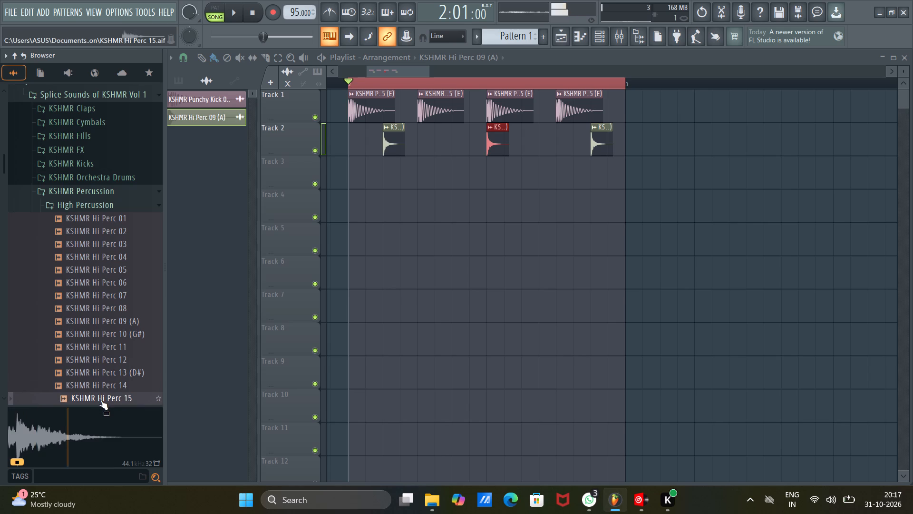
scroll(84, 301, down, 1)
scroll(84, 301, up, 1)
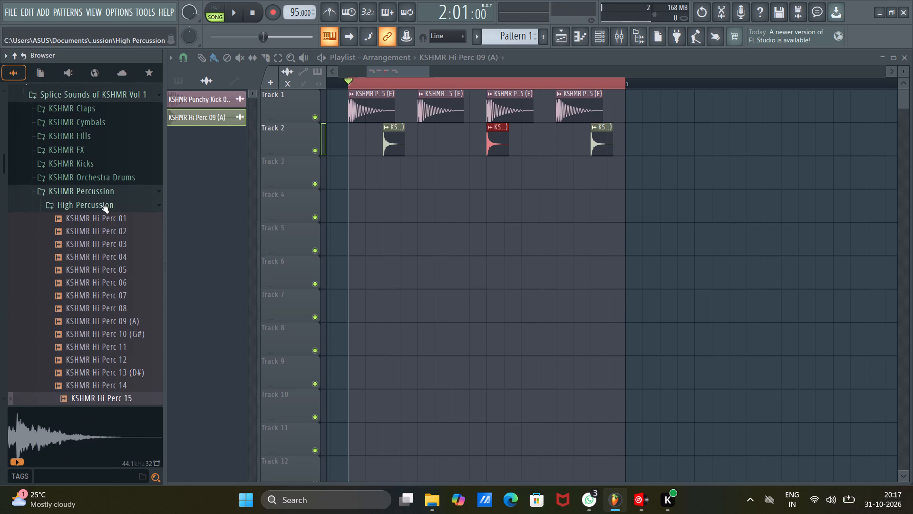
Collapse High Percussion, open the Low Percussion folder and audition its samples, including Low Perc 01 (D), 02 (E) and 05 (A).
click(100, 204)
click(88, 221)
double_click(88, 243)
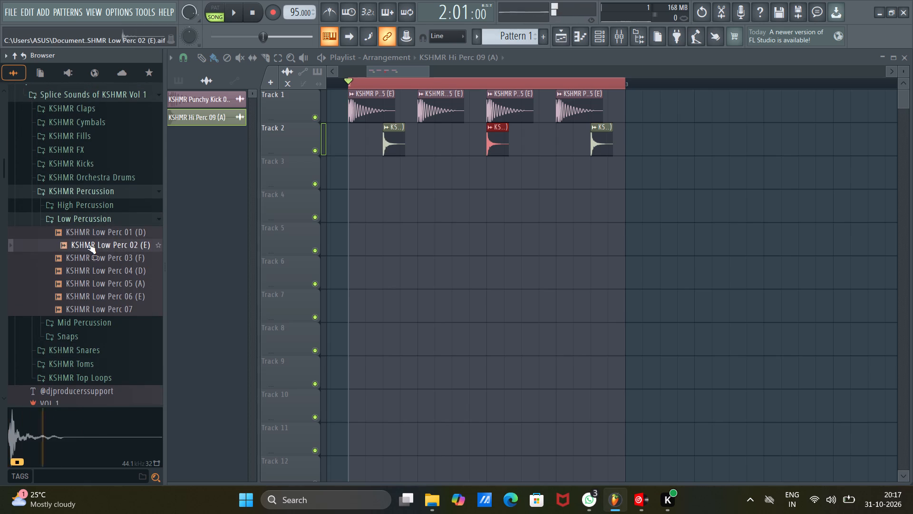
triple_click(96, 236)
click(104, 252)
click(107, 272)
click(110, 278)
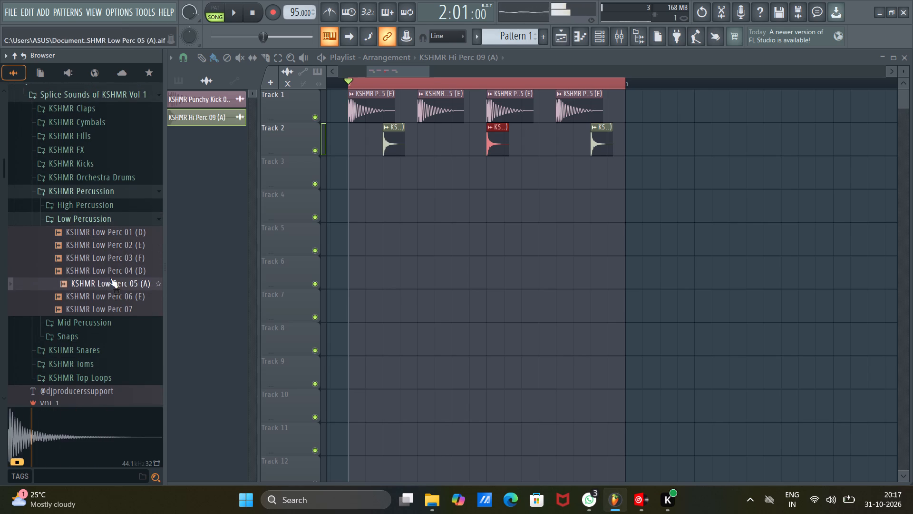
click(111, 292)
Replay KSHMR Low Perc 05 (A), place it on Track 3 at 2:02:00 and start the loop playing.
triple_click(110, 286)
triple_click(110, 284)
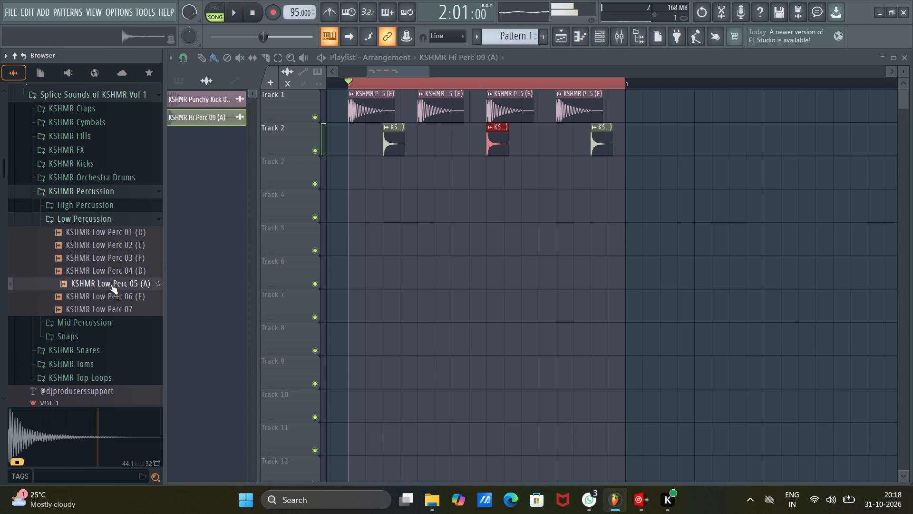
click(110, 284)
drag(88, 283, 457, 179)
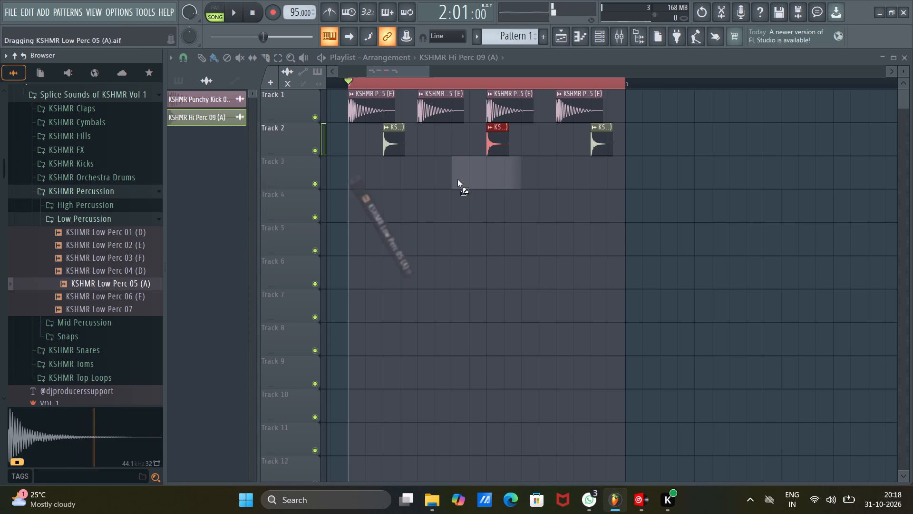
drag(457, 179, 369, 165)
key(space)
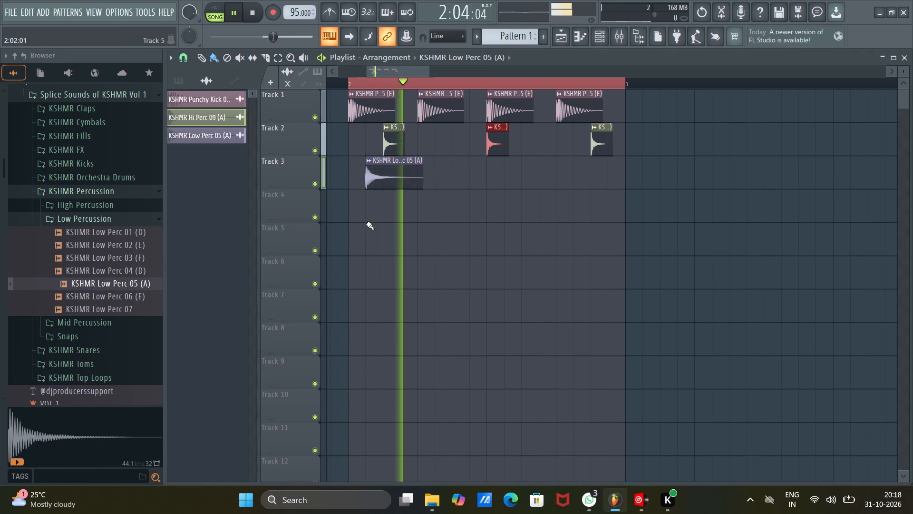
Adjust the gain of the Low Perc 05 (A) clip on Track 3, trying 1.4 dB before lowering it.
drag(395, 186, 446, 181)
drag(395, 186, 384, 185)
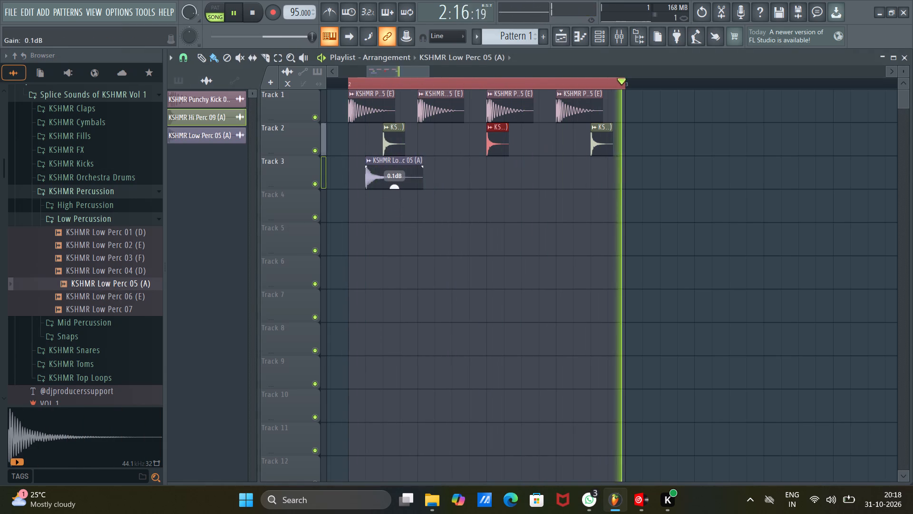
drag(384, 185, 398, 175)
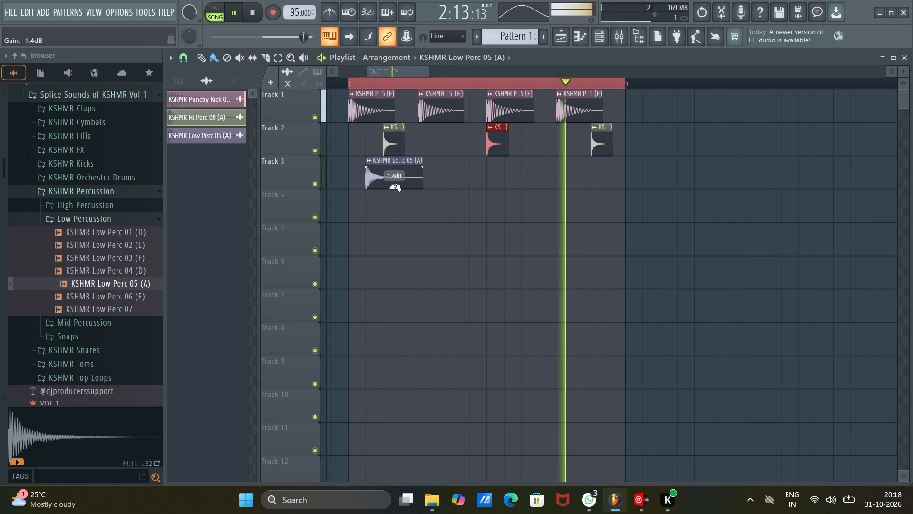
scroll(395, 186, up, 2)
scroll(395, 186, down, 2)
scroll(393, 185, up, 2)
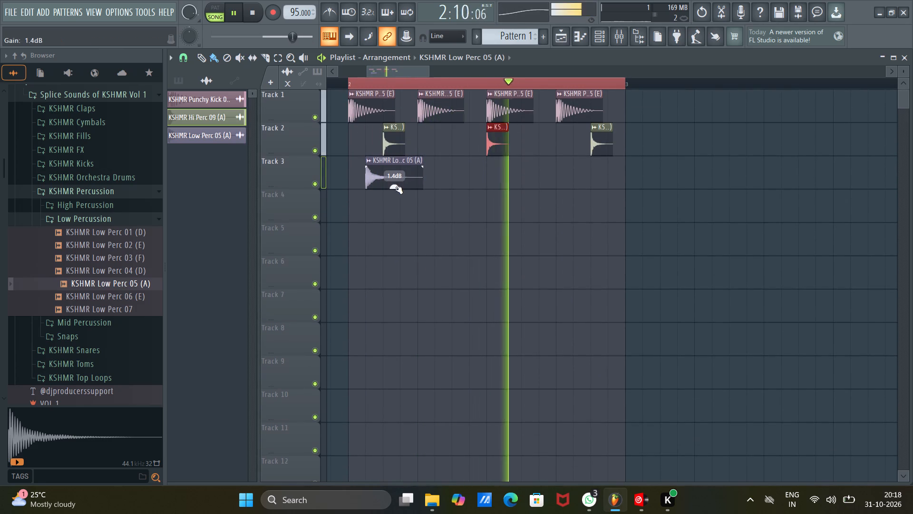
drag(396, 188, 397, 202)
Move the Low Perc 05 (A) clip on Track 3 to 2:05:00 and add a second one at 2:13:00.
drag(394, 159, 443, 162)
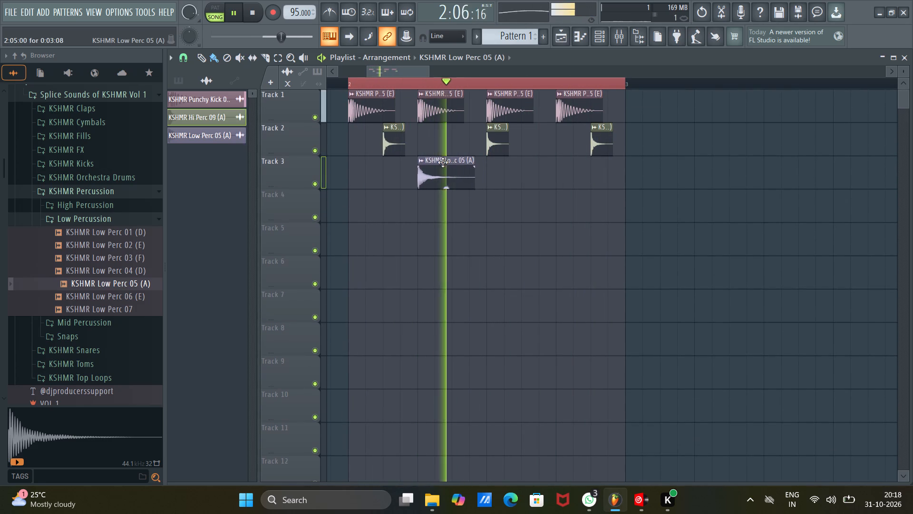
drag(443, 162, 443, 162)
click(558, 179)
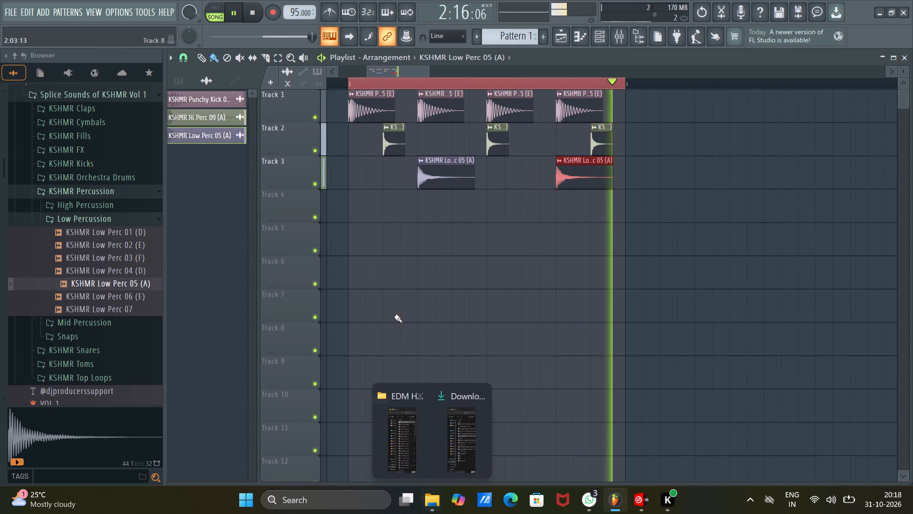
Move the first Low Perc 05 (A) clip earlier on Track 3 to 2:03:00, under the first Hi Perc clip.
drag(447, 179, 430, 174)
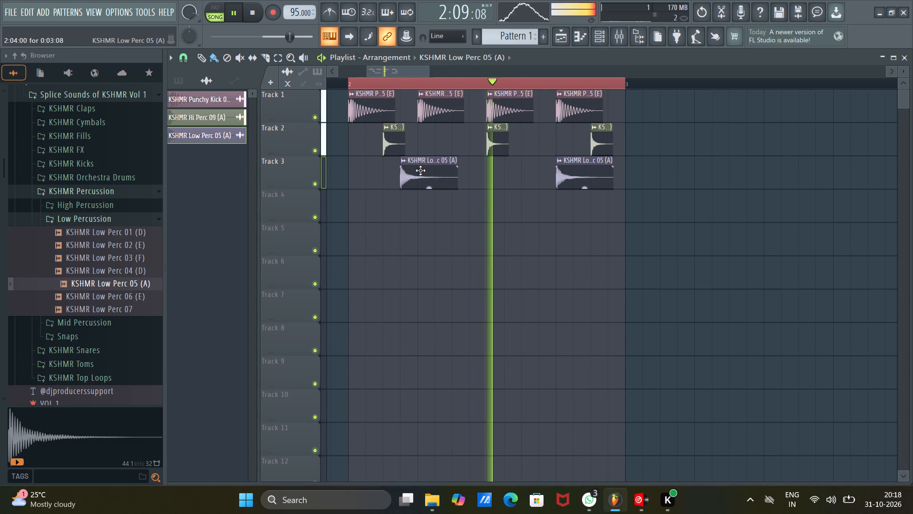
drag(420, 170, 404, 169)
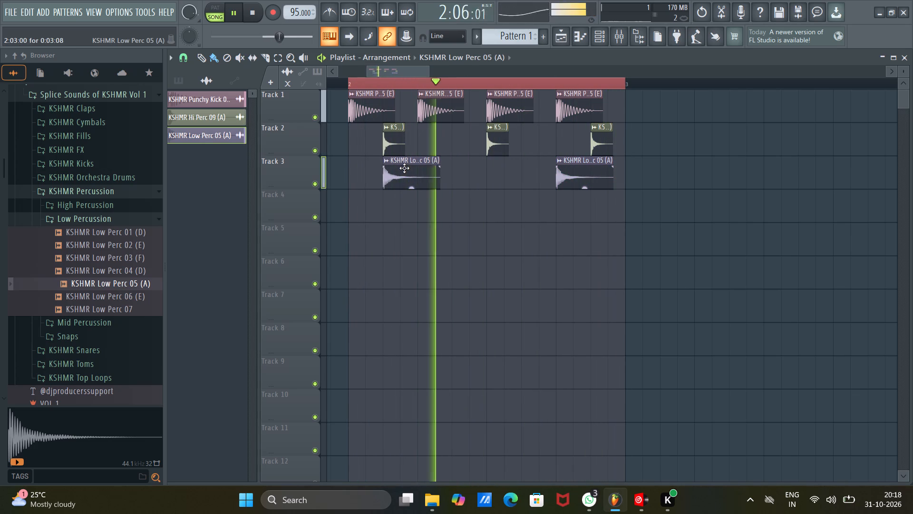
click(451, 173)
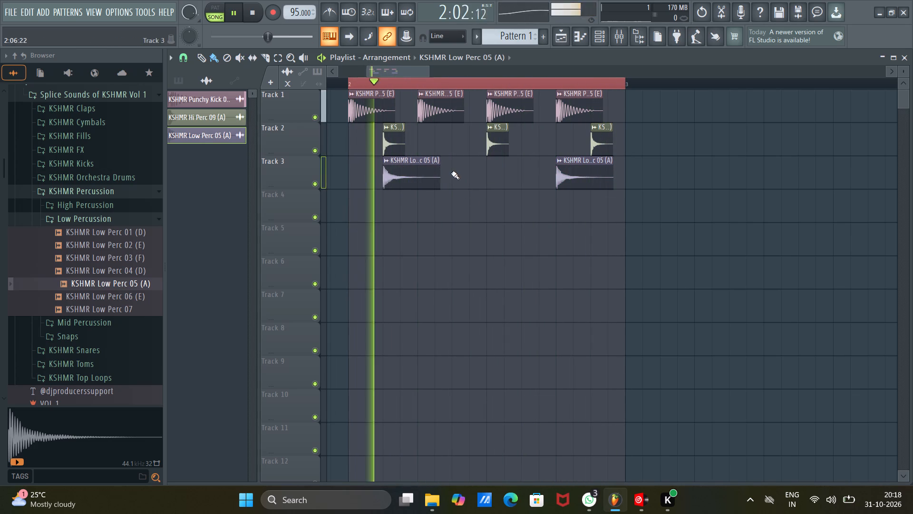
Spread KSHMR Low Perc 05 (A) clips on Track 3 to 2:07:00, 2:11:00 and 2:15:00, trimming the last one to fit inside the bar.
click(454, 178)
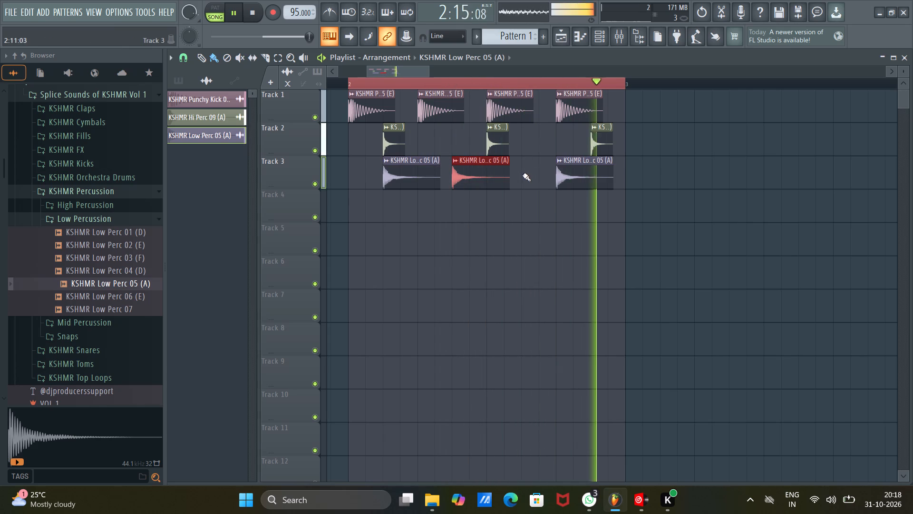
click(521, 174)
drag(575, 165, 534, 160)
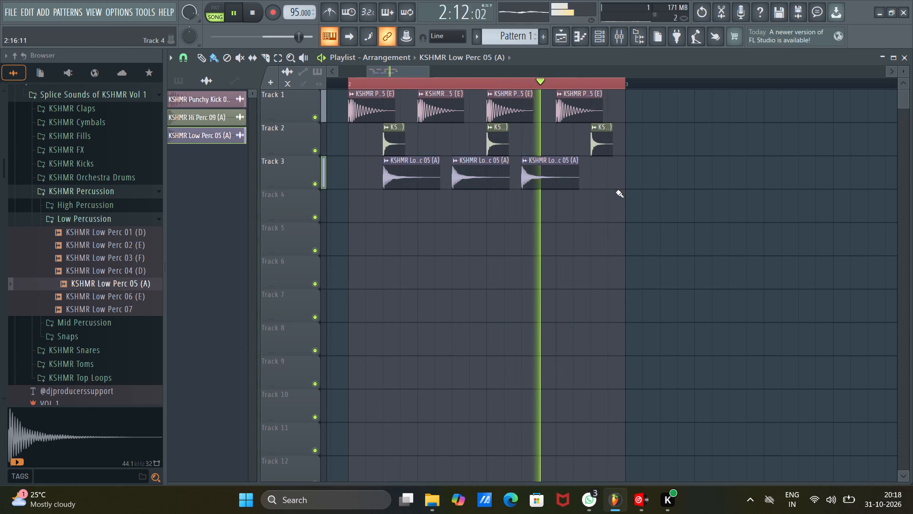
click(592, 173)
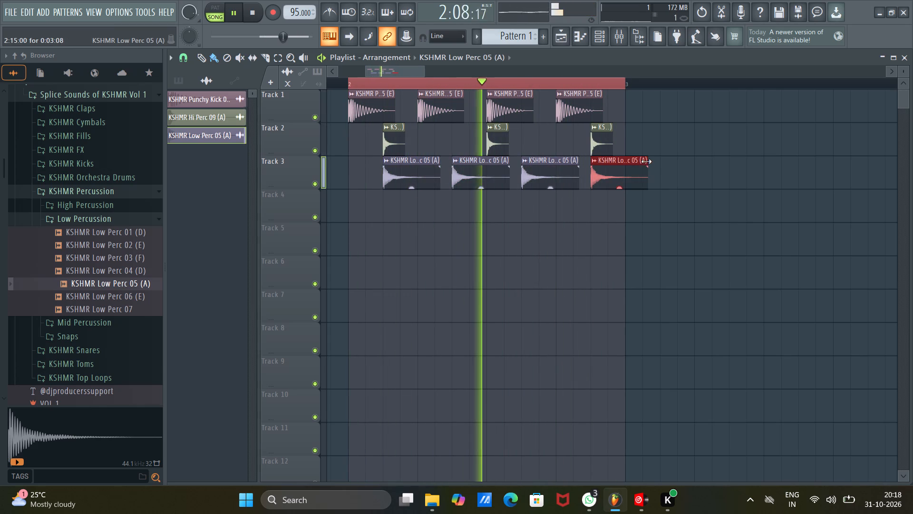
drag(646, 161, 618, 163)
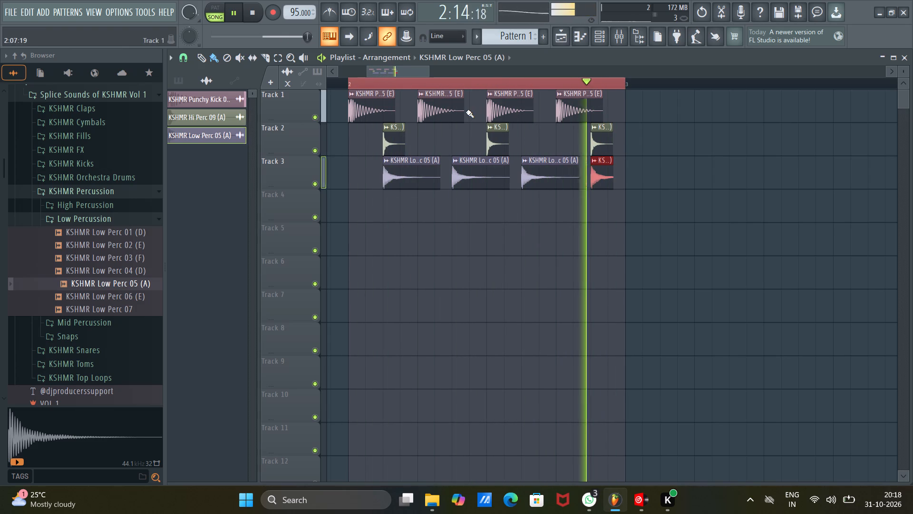
Raise the project tempo to 135 BPM, trying faster values up to about 150 BPM while the loop plays.
scroll(295, 11, up, 9)
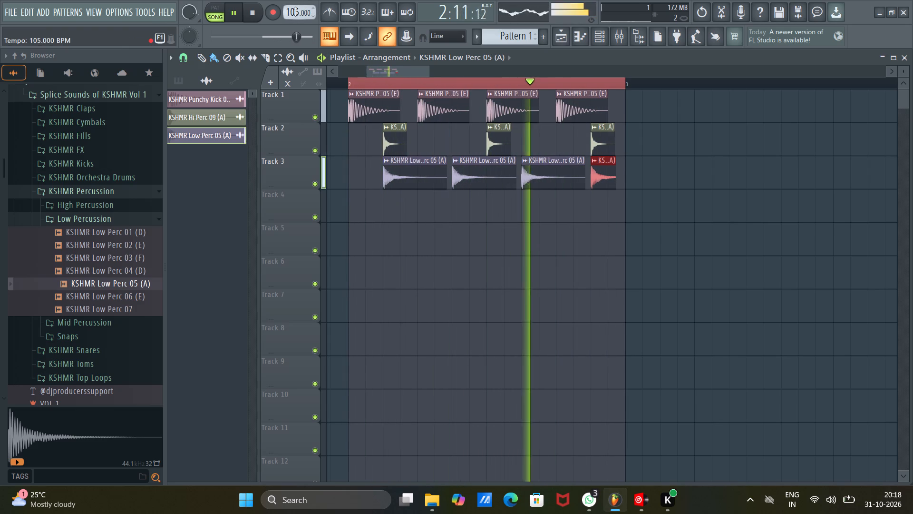
scroll(295, 11, up, 17)
scroll(295, 11, up, 4)
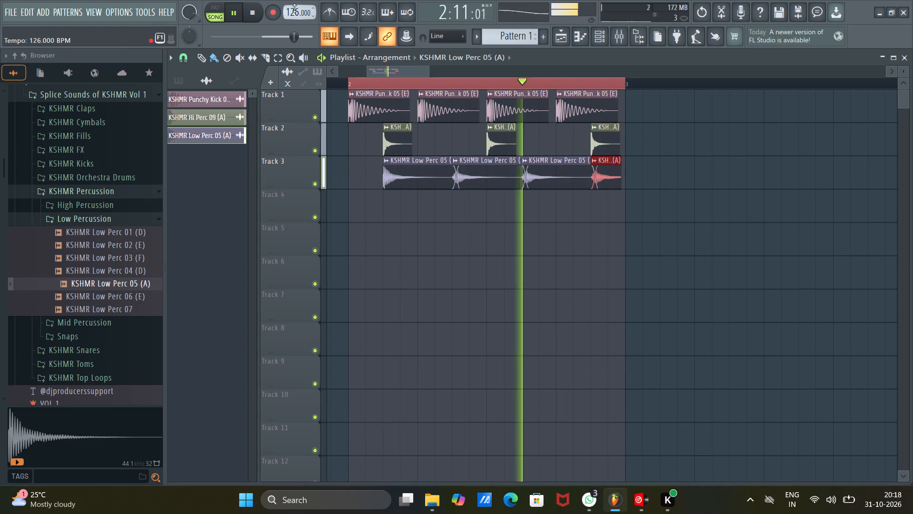
scroll(294, 8, up, 7)
scroll(294, 7, down, 3)
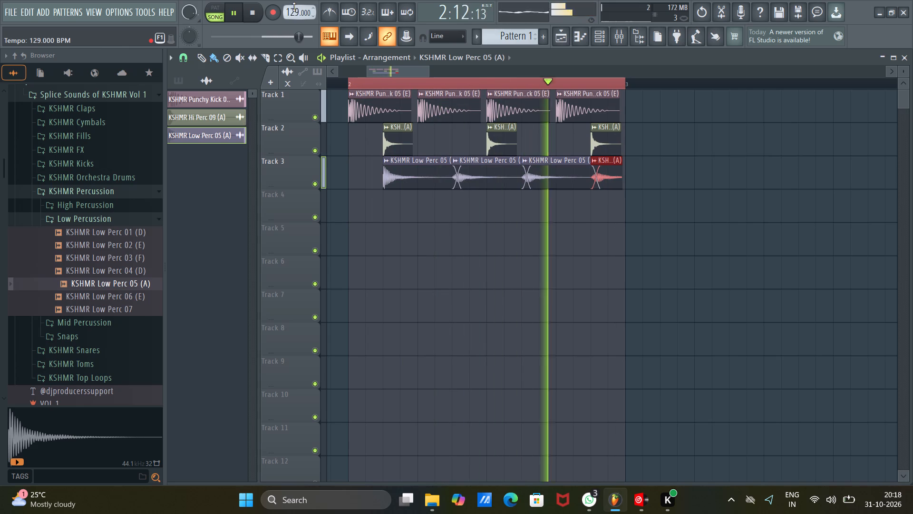
scroll(294, 7, up, 12)
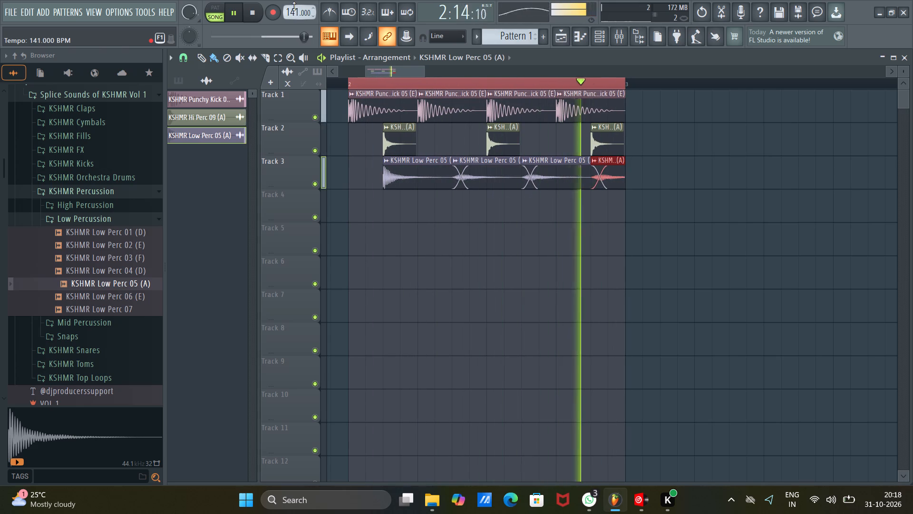
scroll(294, 6, up, 8)
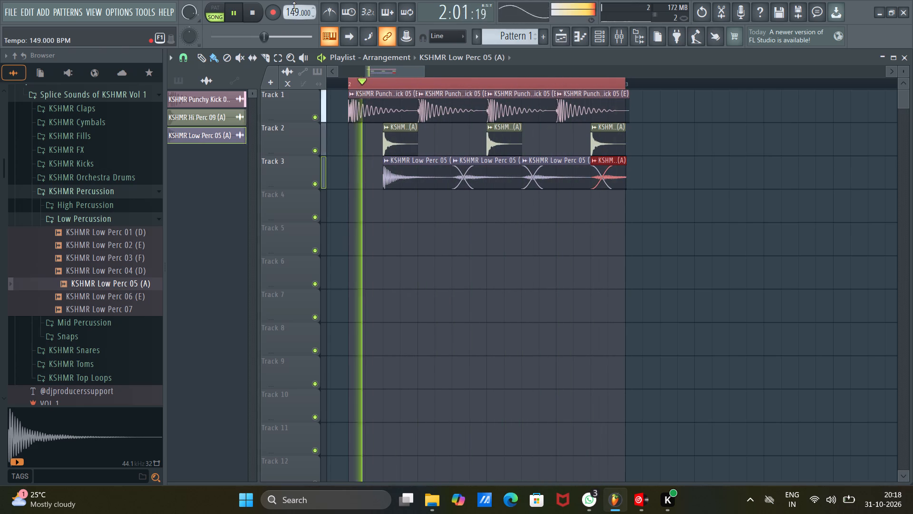
scroll(294, 6, up, 1)
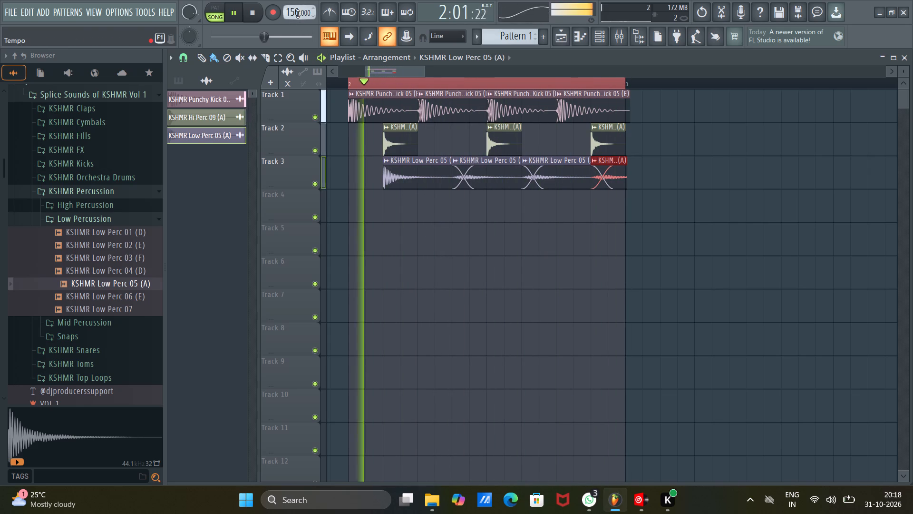
scroll(298, 14, down, 16)
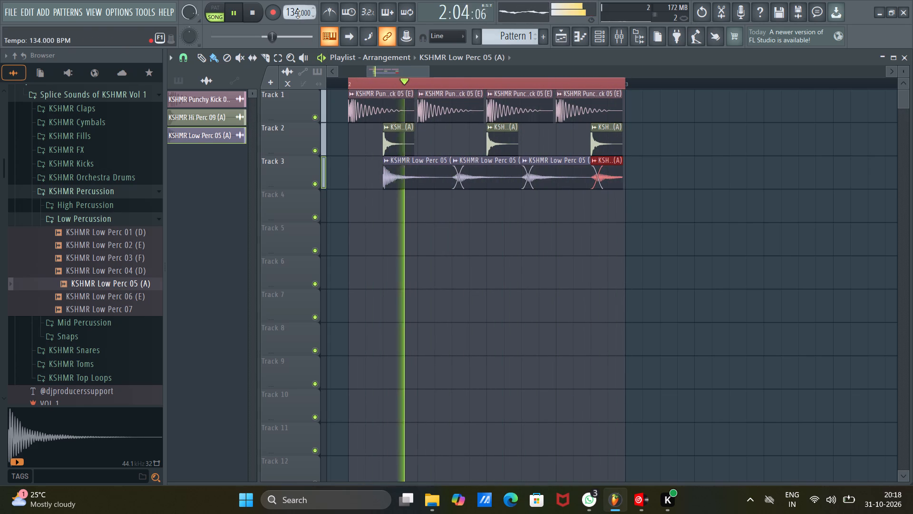
scroll(298, 14, up, 2)
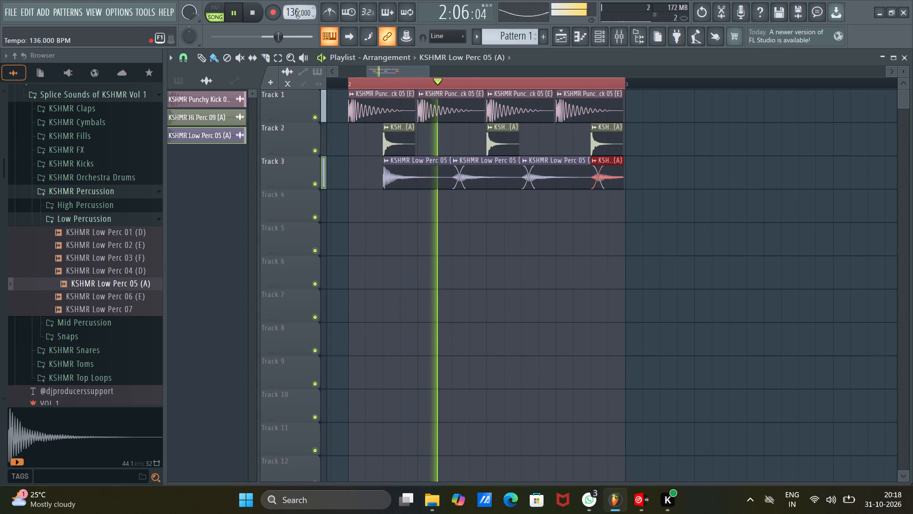
scroll(298, 14, down, 1)
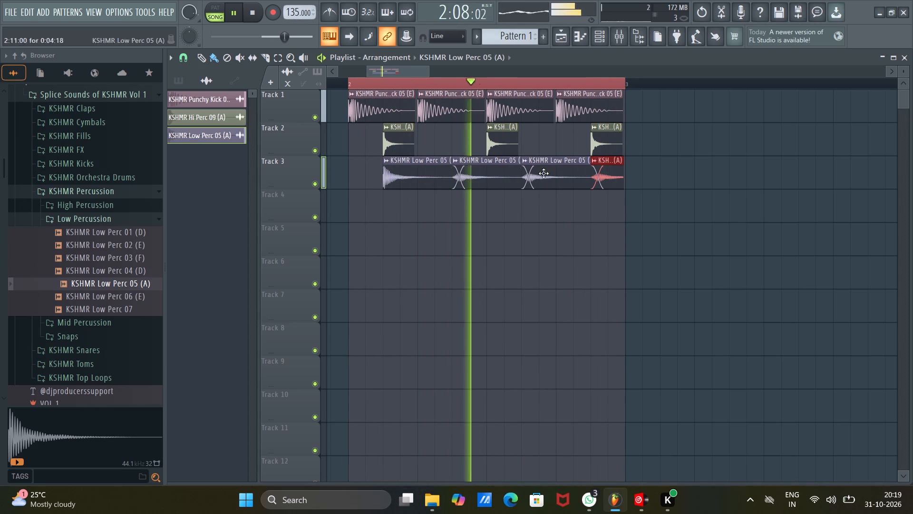
Delete all Low Perc 05 (A) clips on Track 3 except the first, and shorten that one to 0:02:18.
right_drag(637, 171, 510, 173)
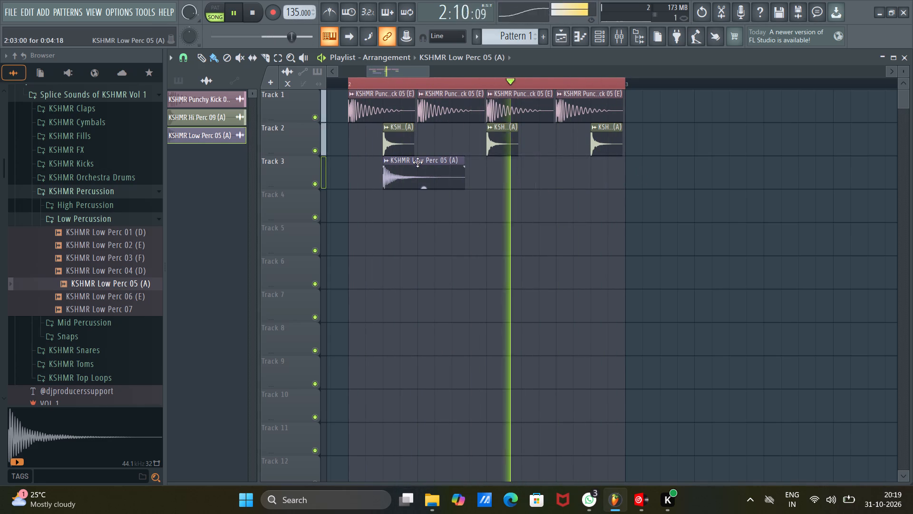
drag(465, 159, 422, 157)
Add shortened Low Perc 05 (A) clips on Track 3 at 2:07:00, 2:11:00 and 2:15:00.
click(448, 171)
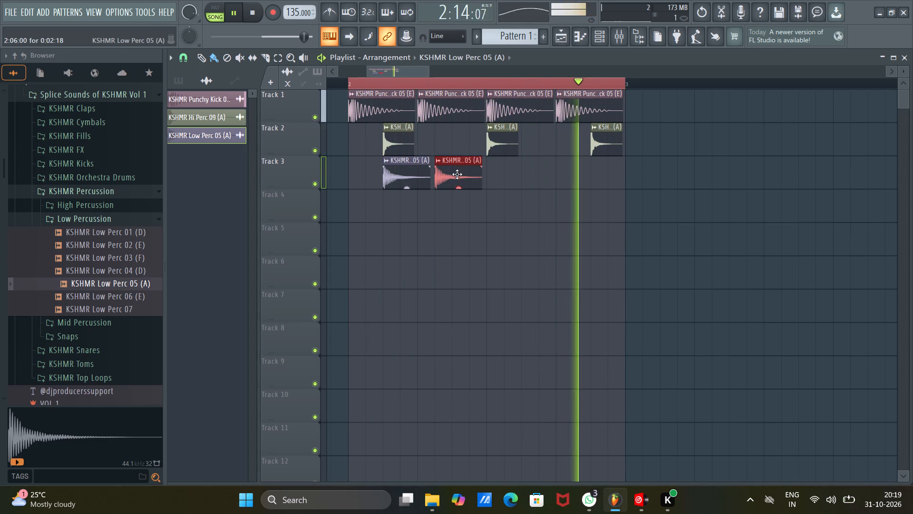
click(456, 171)
right_click(456, 171)
click(427, 176)
click(455, 178)
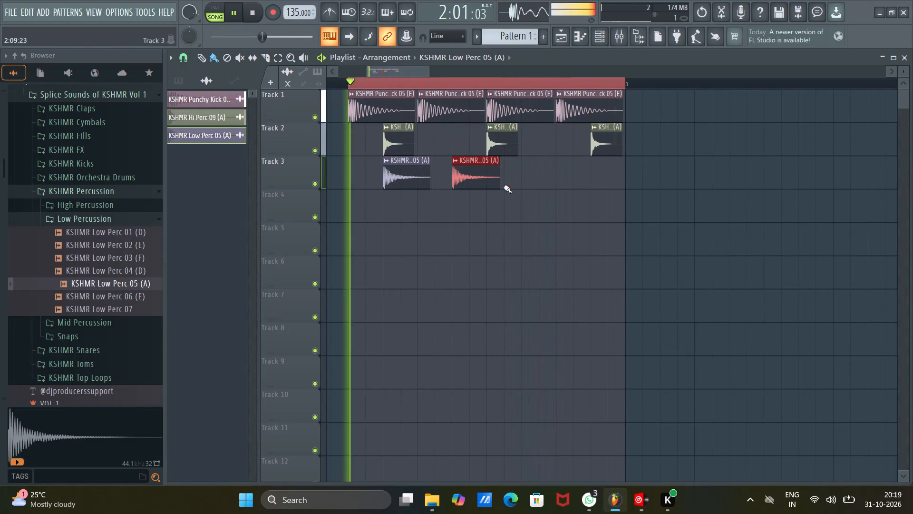
click(523, 171)
click(586, 171)
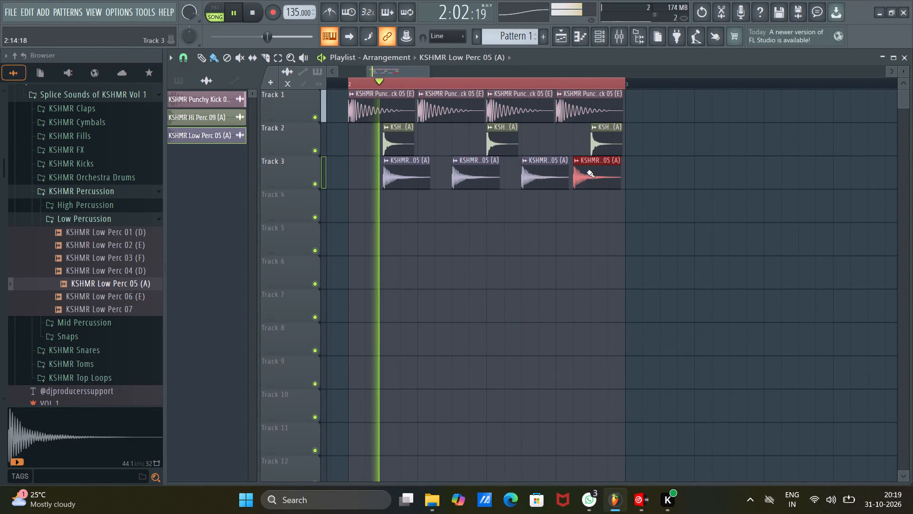
drag(594, 173, 609, 175)
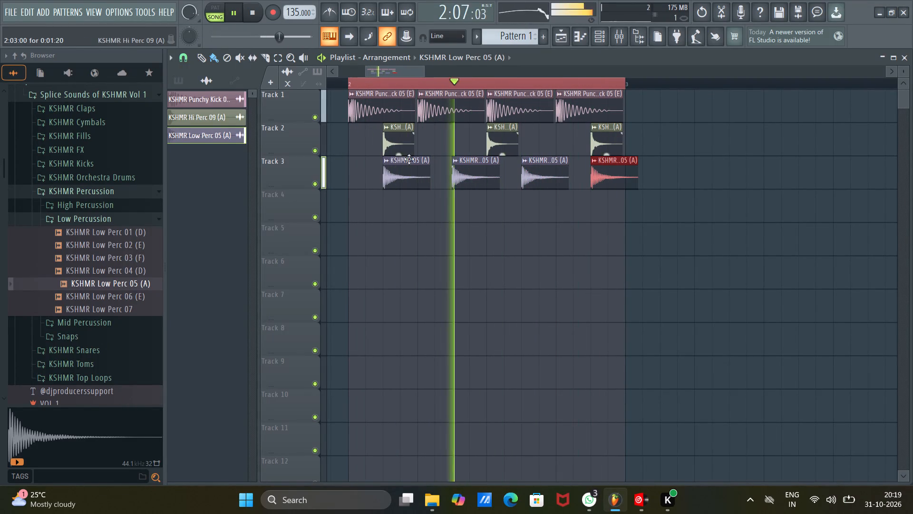
Move the first Low Perc clip on Track 3 to 2:02:00 and the third to 2:10:00, keeping the second at 2:07:00 after trying 2:06:00.
drag(407, 168, 385, 168)
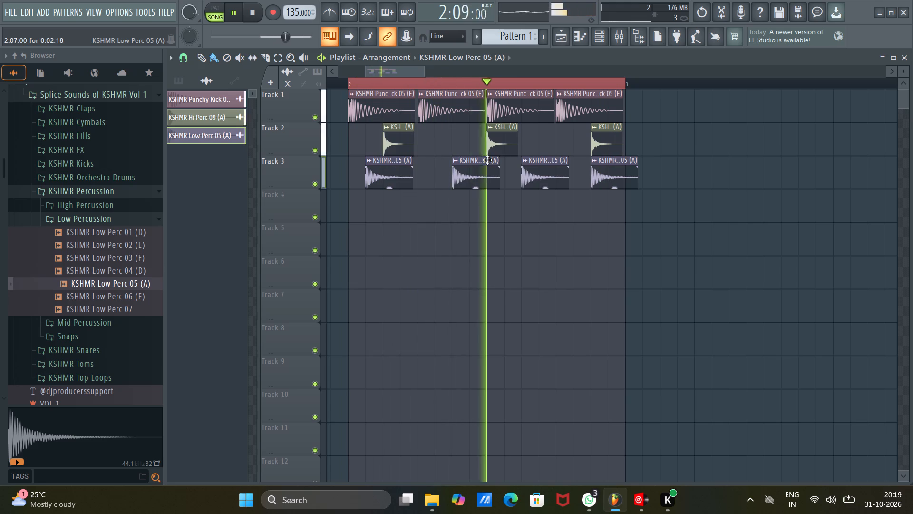
drag(480, 161, 462, 161)
drag(546, 162, 530, 161)
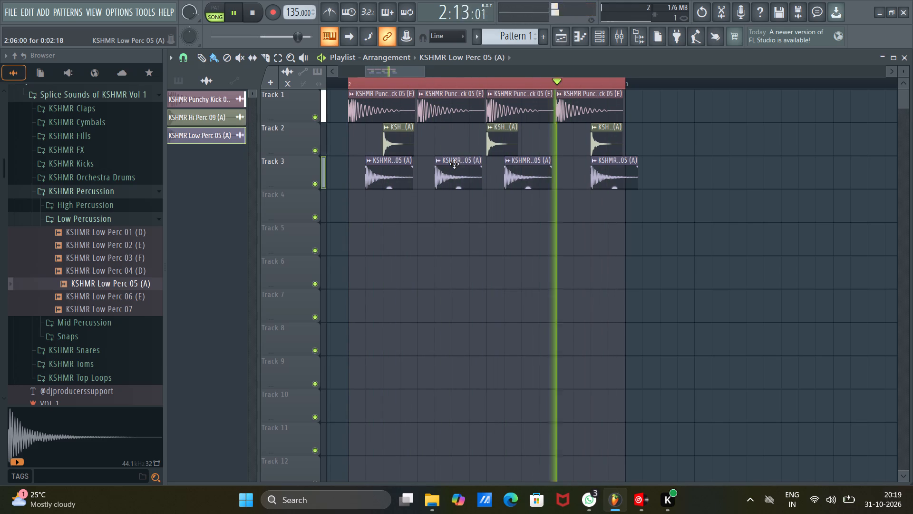
drag(453, 161, 470, 165)
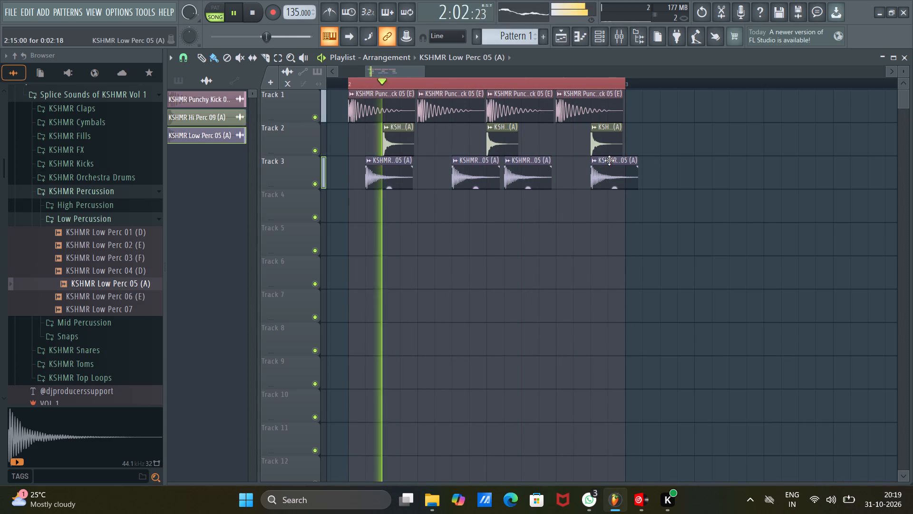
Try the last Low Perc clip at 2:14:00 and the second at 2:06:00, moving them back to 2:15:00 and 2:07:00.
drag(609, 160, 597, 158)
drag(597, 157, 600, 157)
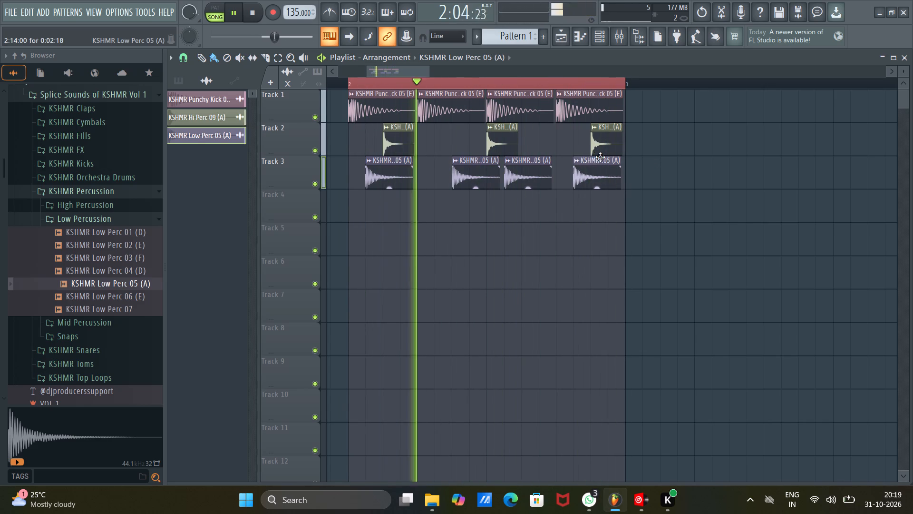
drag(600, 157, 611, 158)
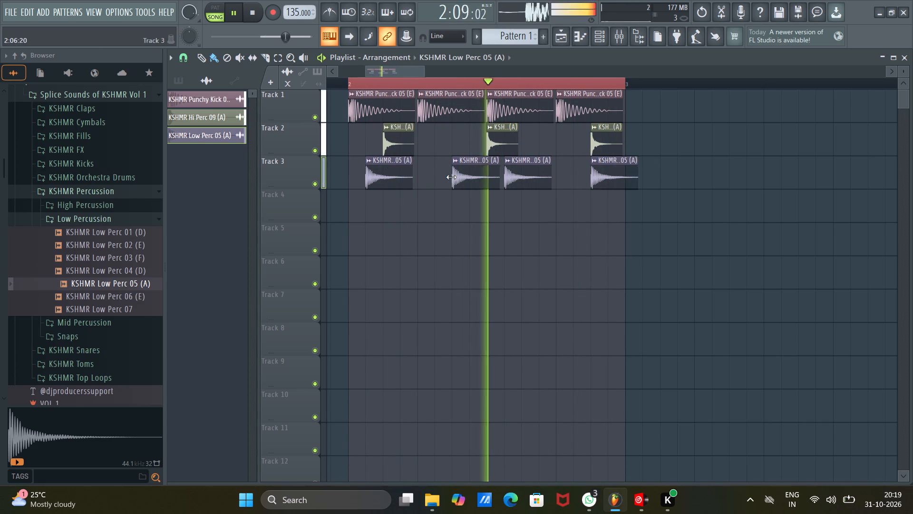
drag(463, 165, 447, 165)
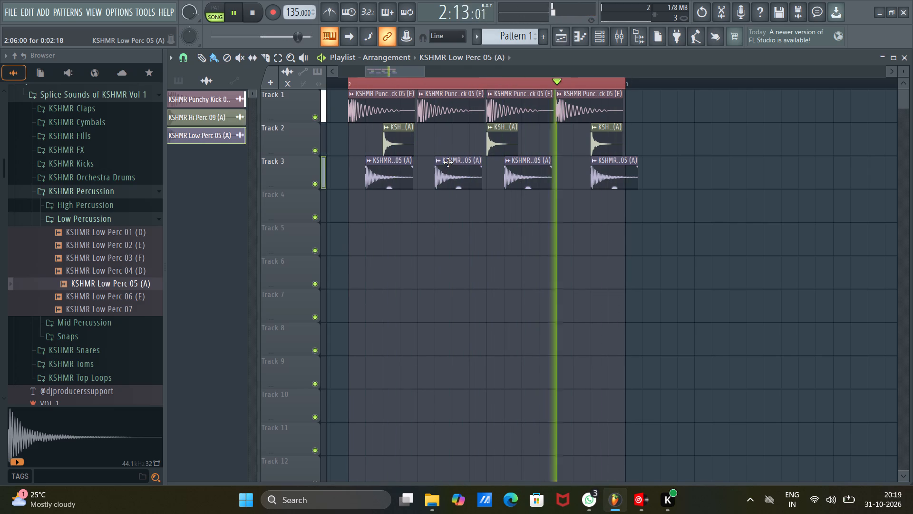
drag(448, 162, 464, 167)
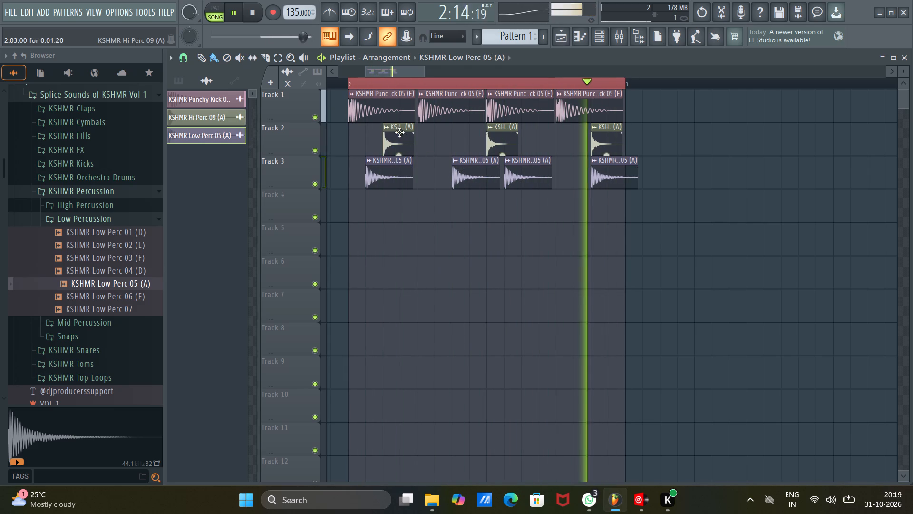
Move the first KSHMR Hi Perc 09 (A) clip on Track 2 to 2:04:00 and the second to 2:07:00.
drag(398, 129, 423, 135)
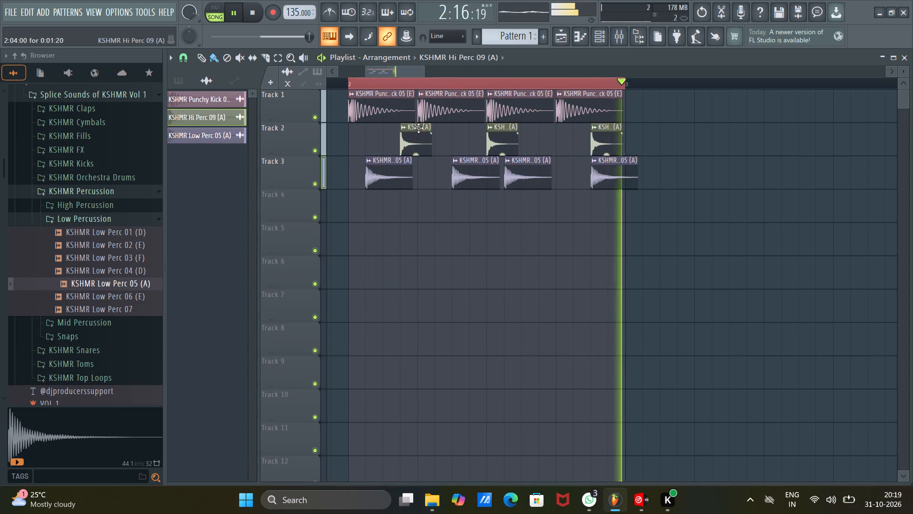
drag(418, 127, 407, 128)
drag(407, 128, 428, 133)
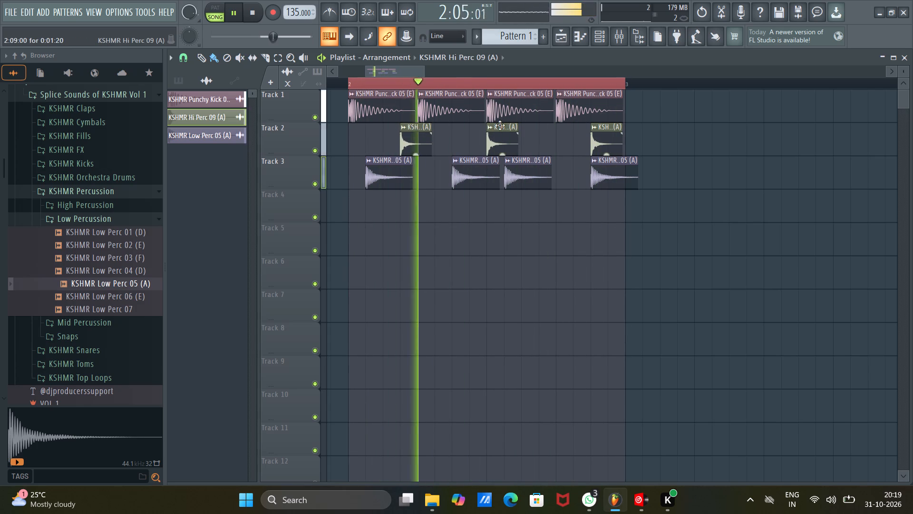
drag(500, 125, 477, 119)
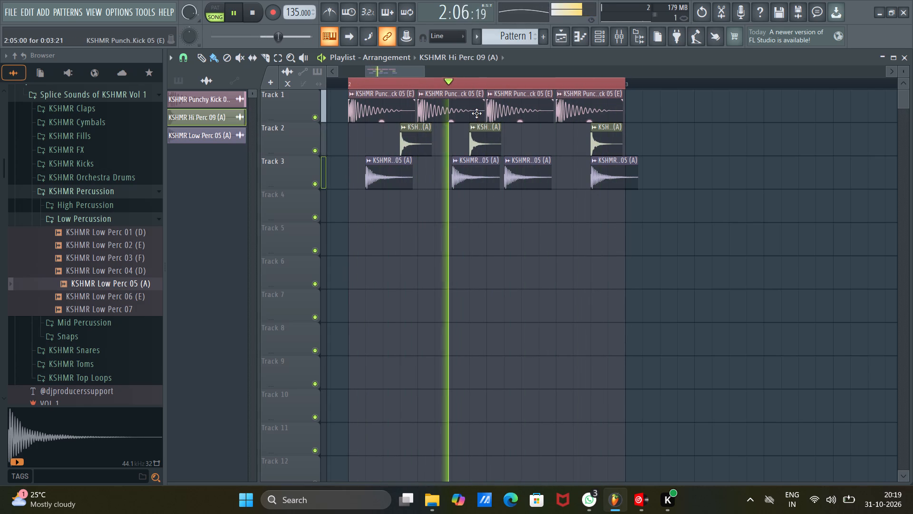
drag(480, 124, 466, 124)
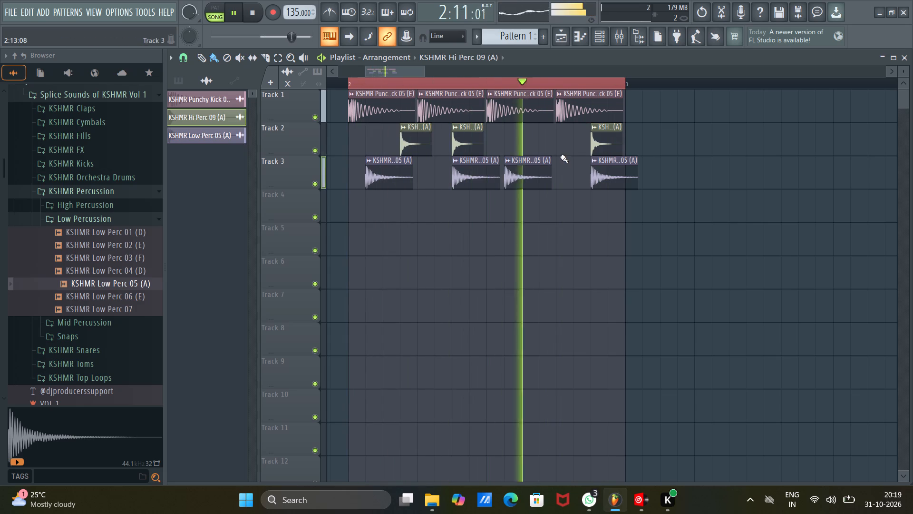
Audition KSHMR Mid Perc 01 (F) and 02 from the Mid Percussion folder and place Mid Perc 02 on Track 4 at 2:03:00.
click(89, 214)
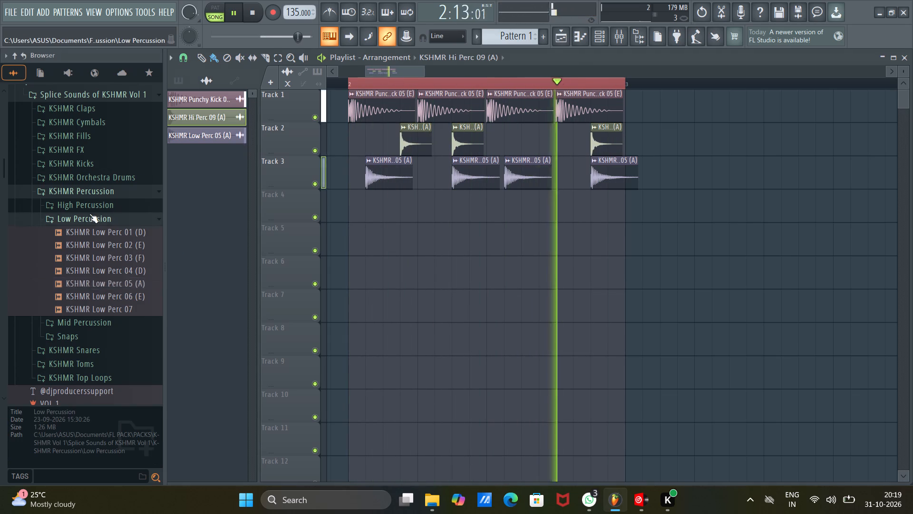
click(91, 231)
click(95, 225)
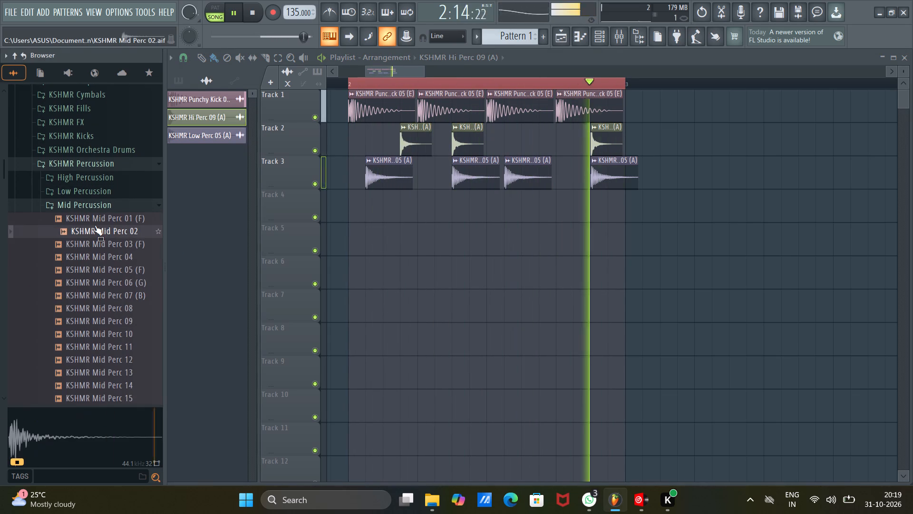
double_click(95, 225)
key(space)
click(96, 222)
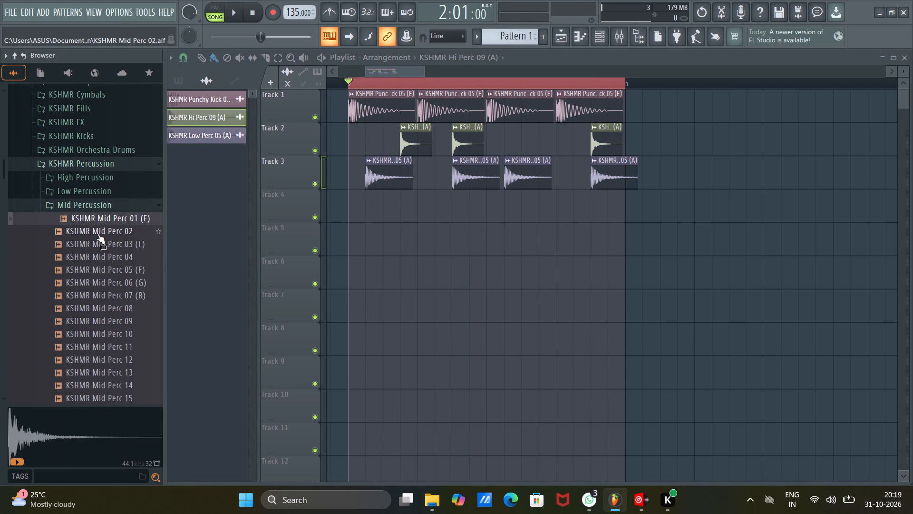
double_click(97, 233)
key(space)
triple_click(97, 233)
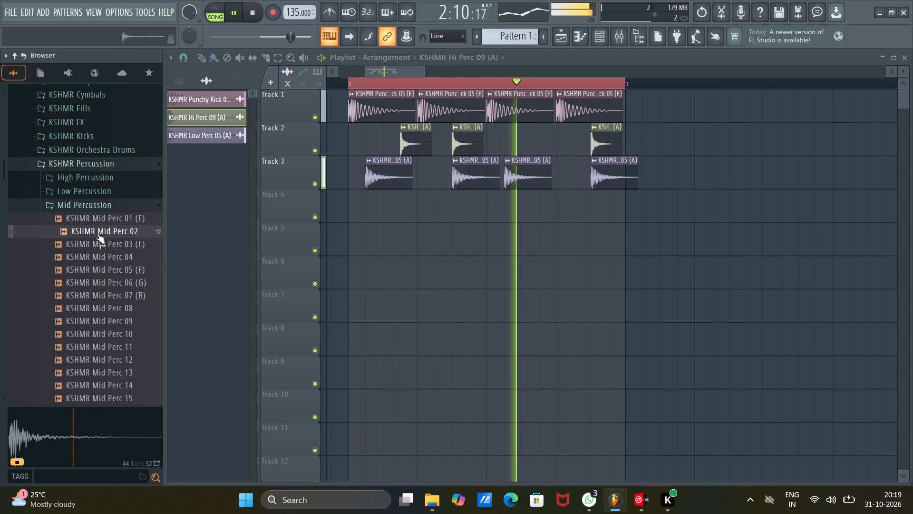
click(97, 233)
triple_click(97, 233)
double_click(97, 233)
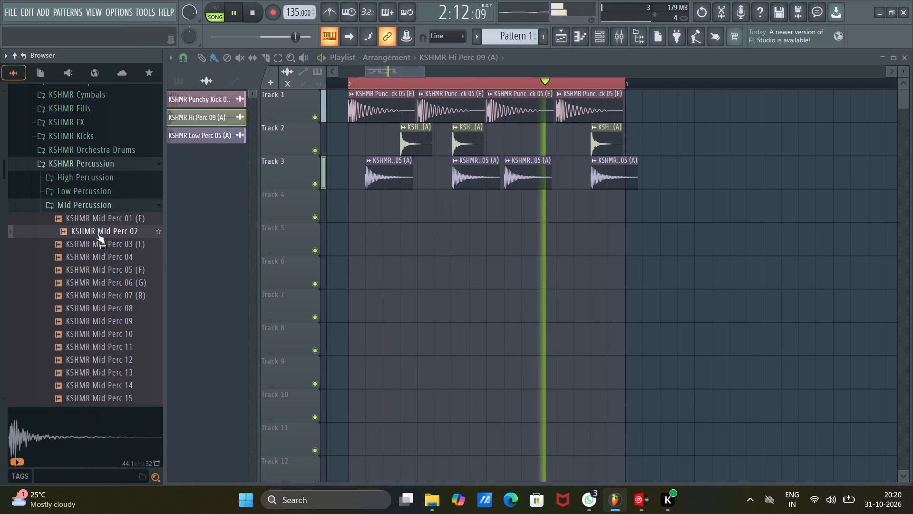
drag(90, 232, 394, 209)
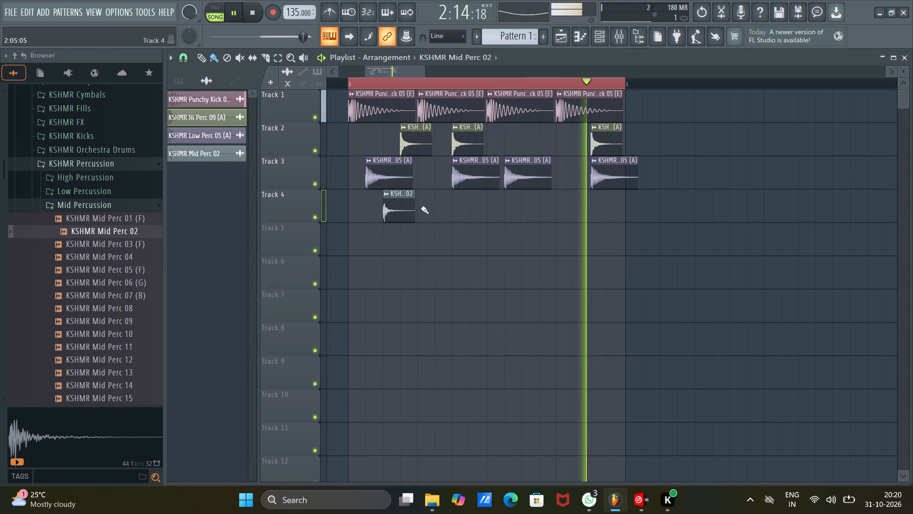
Add KSHMR Mid Perc 02 clips on Track 4 at 2:05:00, 2:10:00 and 2:12:00.
click(421, 208)
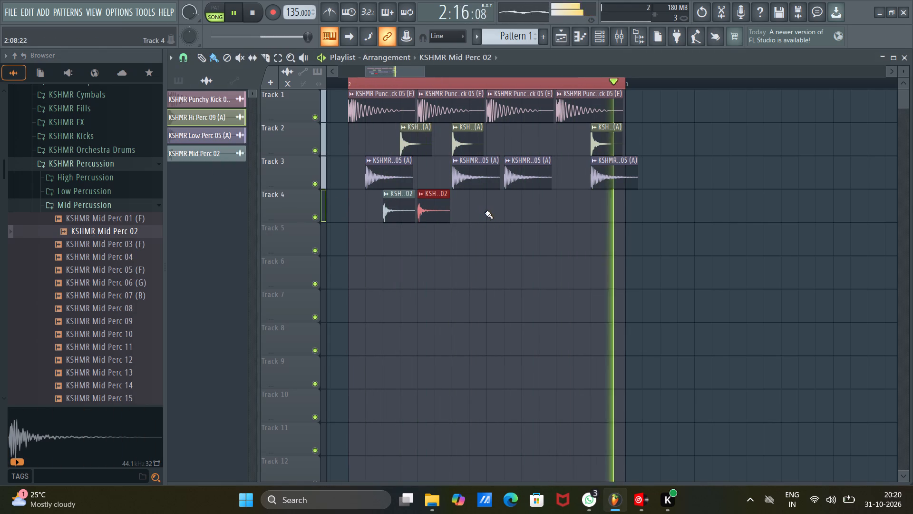
click(483, 212)
right_click(485, 201)
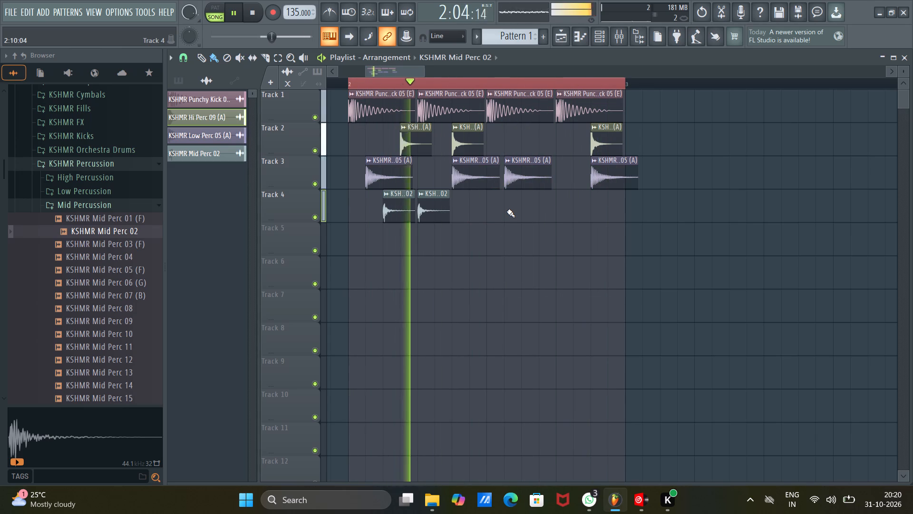
click(520, 213)
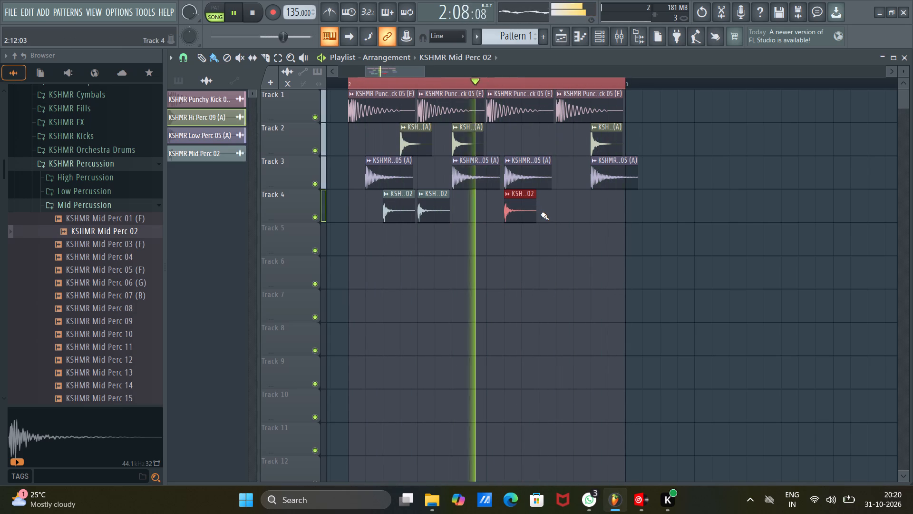
click(541, 214)
Move the third Mid Perc 02 clip on Track 4 to 2:09:00, keeping the last at 2:12:00 after trying 2:13:00.
drag(550, 211, 558, 212)
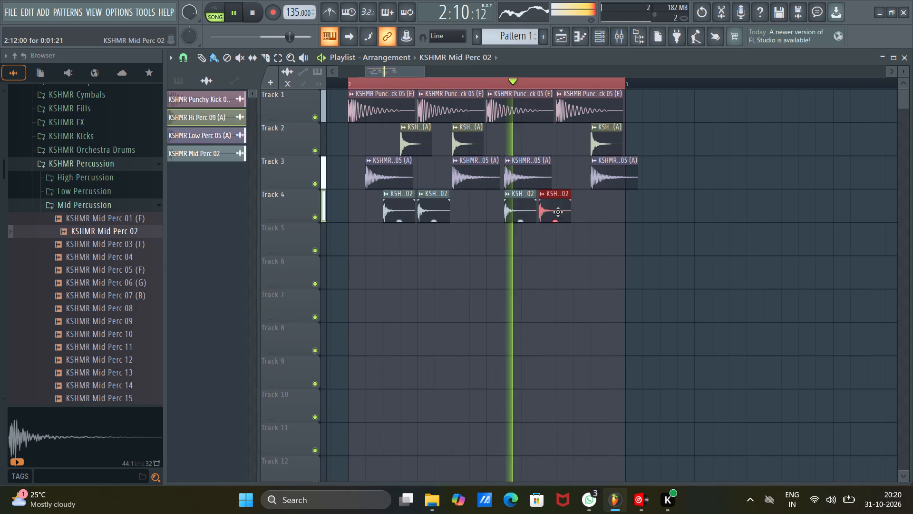
drag(558, 212, 565, 213)
drag(522, 209, 544, 215)
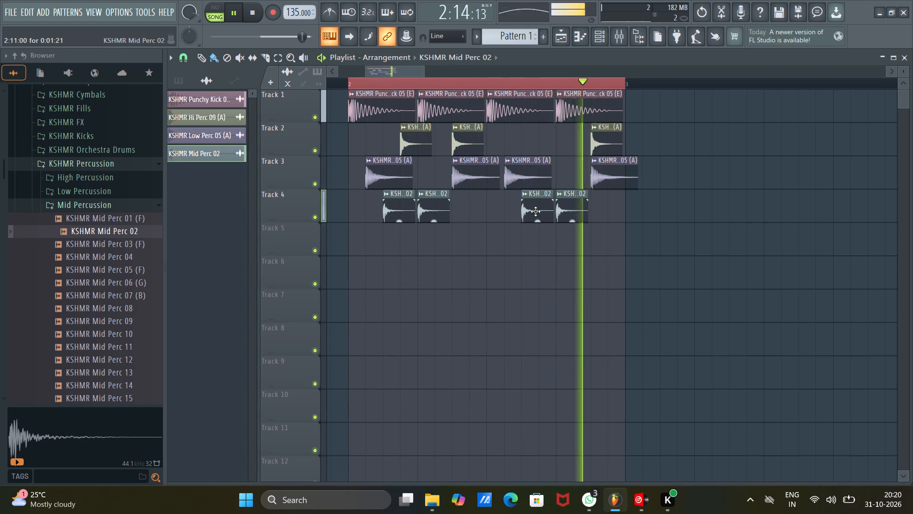
drag(534, 202, 516, 201)
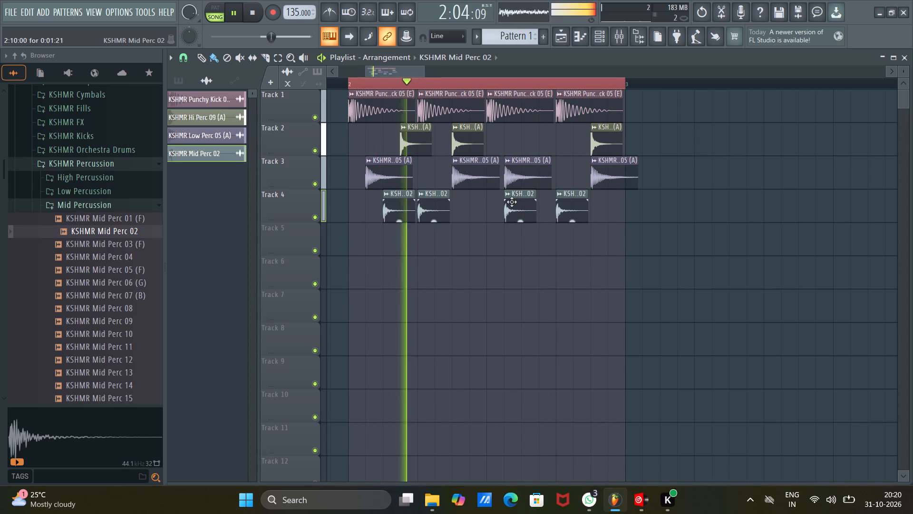
drag(513, 198, 495, 197)
drag(568, 194, 556, 194)
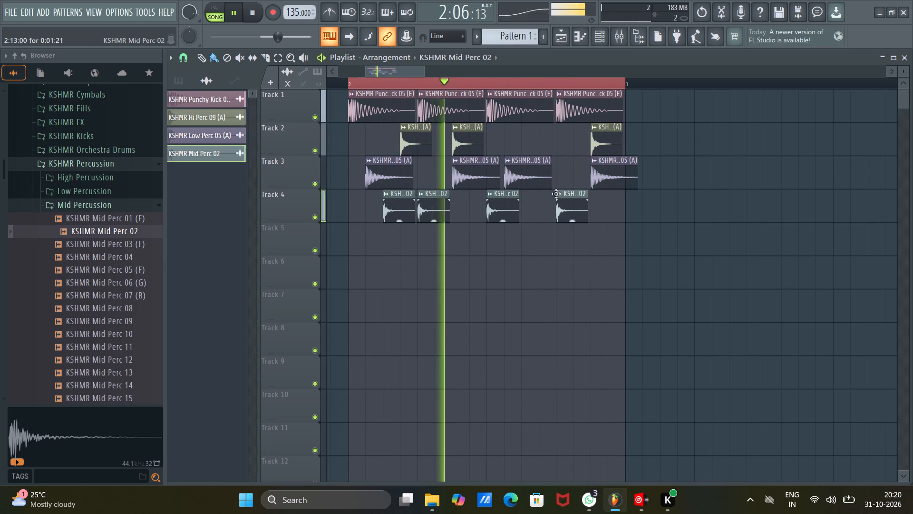
drag(556, 194, 547, 194)
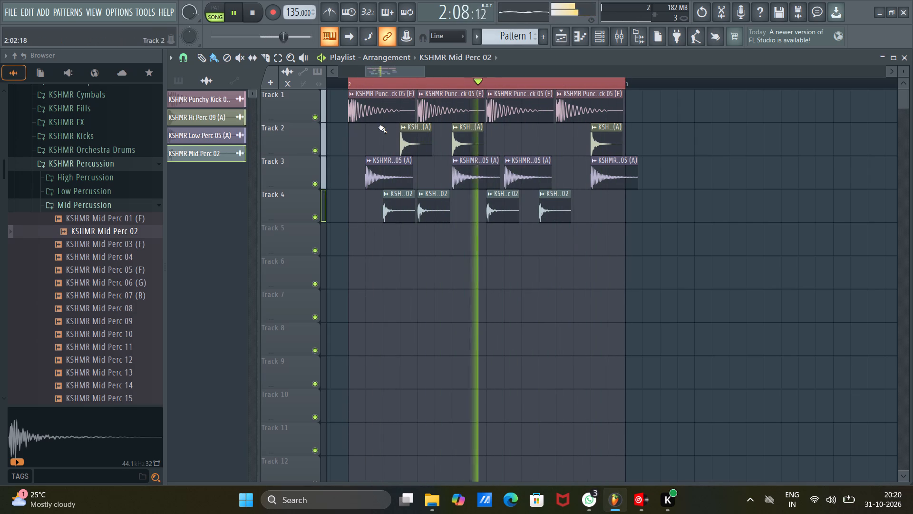
key(space)
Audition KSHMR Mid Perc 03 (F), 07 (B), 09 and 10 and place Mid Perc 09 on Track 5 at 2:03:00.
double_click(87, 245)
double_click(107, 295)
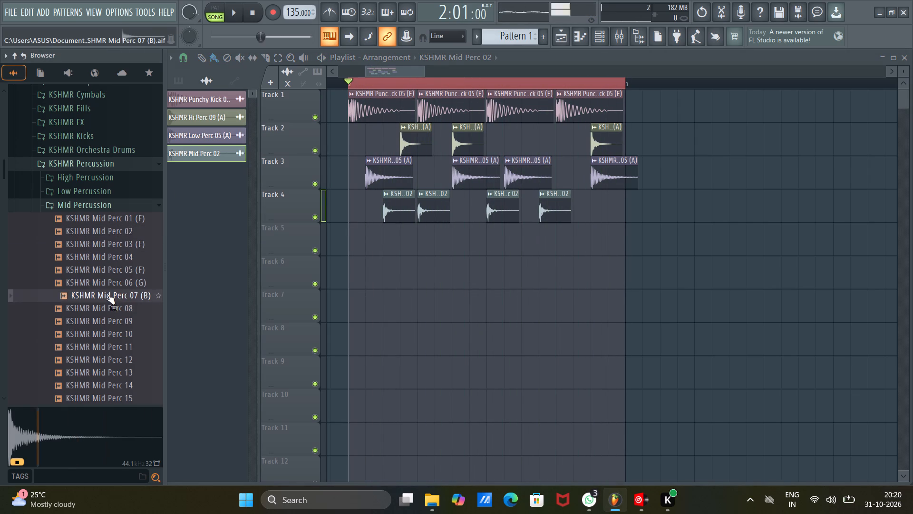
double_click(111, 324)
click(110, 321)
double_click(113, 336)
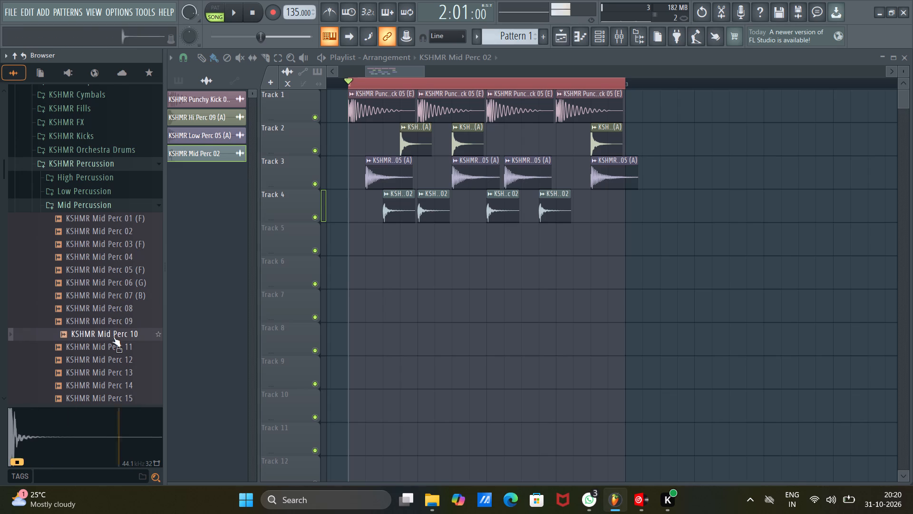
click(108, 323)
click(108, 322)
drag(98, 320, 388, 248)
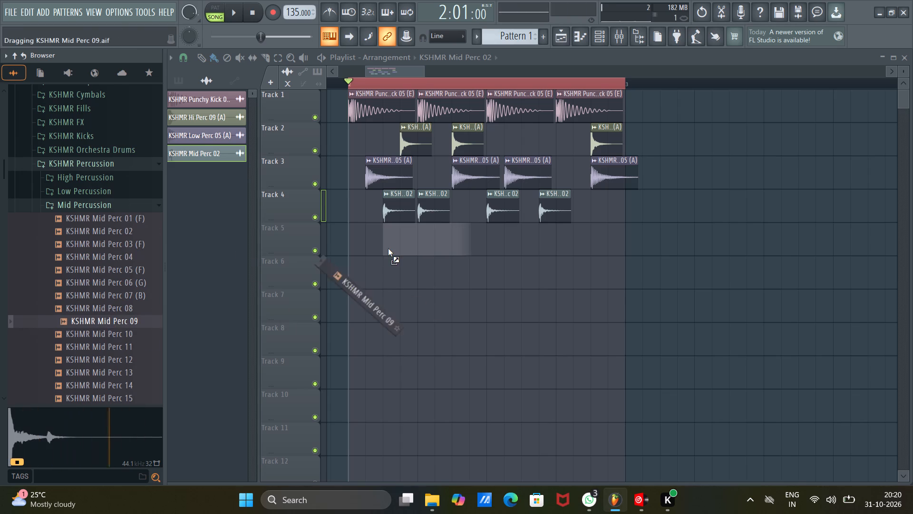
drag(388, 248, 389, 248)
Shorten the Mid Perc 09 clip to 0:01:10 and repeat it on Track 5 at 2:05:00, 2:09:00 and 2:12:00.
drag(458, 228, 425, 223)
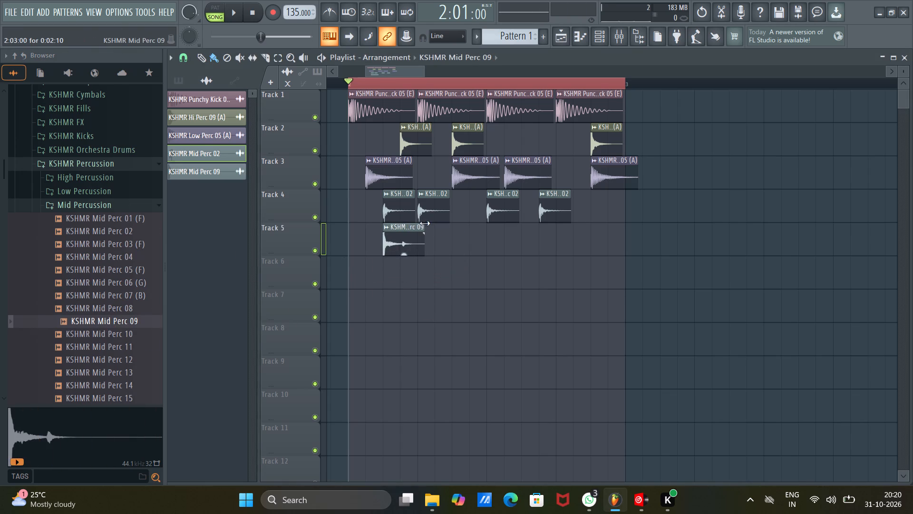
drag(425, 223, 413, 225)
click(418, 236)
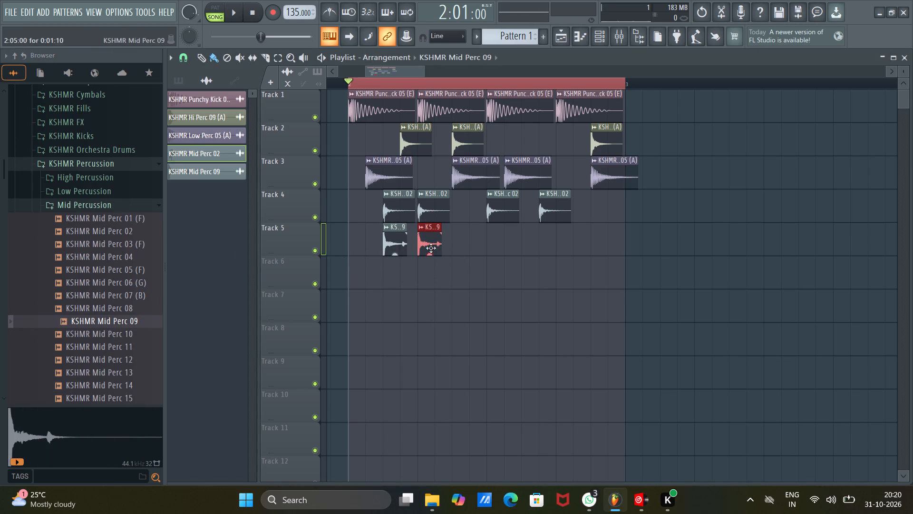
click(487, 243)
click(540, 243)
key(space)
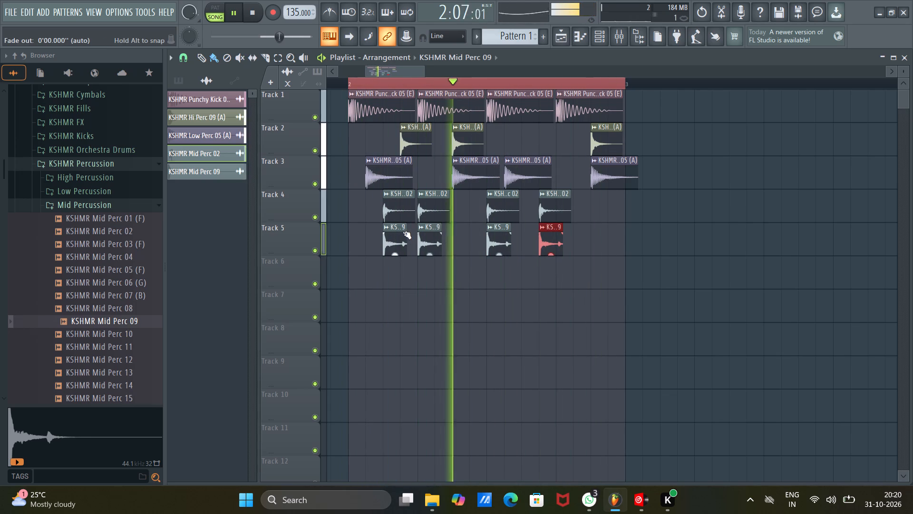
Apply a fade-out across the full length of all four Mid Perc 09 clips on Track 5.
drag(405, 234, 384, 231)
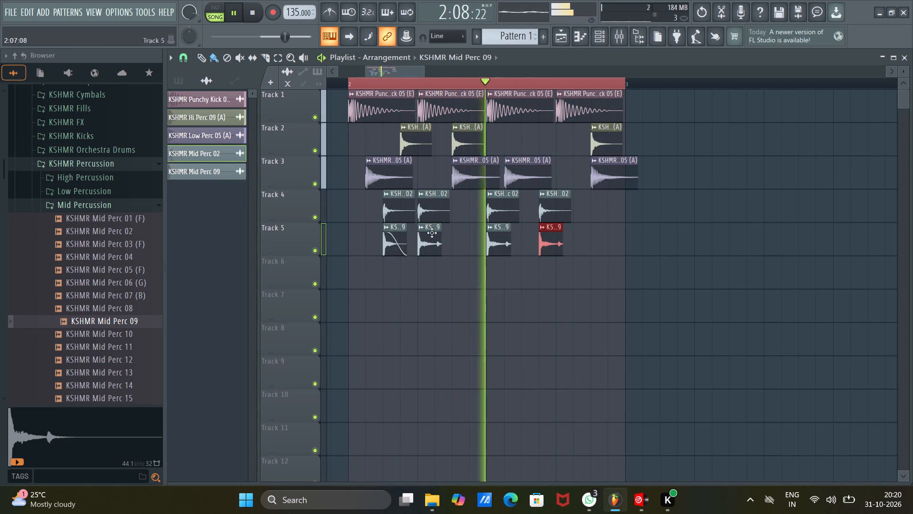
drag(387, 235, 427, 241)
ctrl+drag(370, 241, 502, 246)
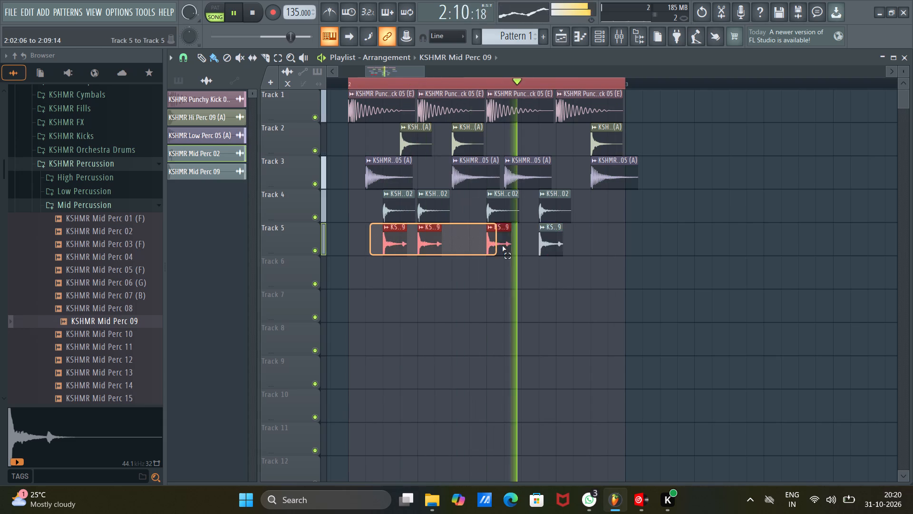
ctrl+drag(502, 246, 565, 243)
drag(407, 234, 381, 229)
Apply a fade-out of about 0.26 seconds to all four KSHMR Low Perc 05 (A) clips on Track 3.
ctrl+drag(361, 168, 373, 172)
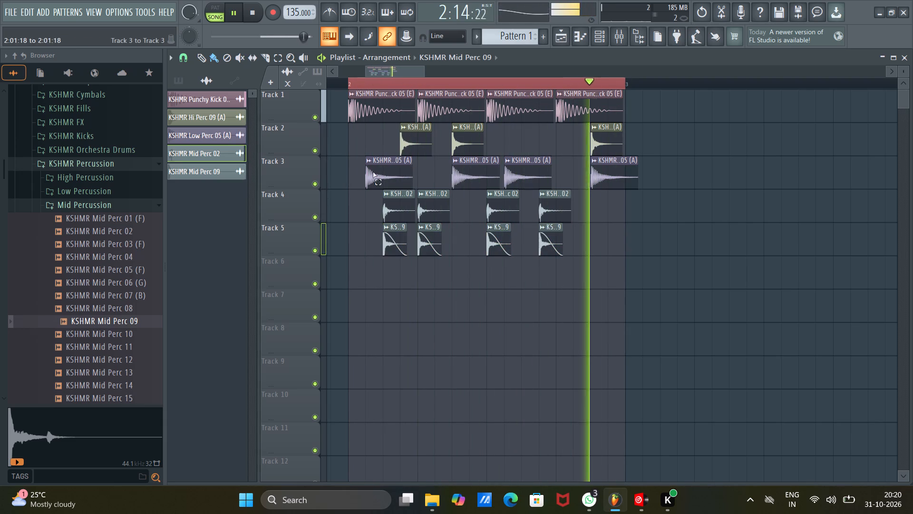
ctrl+drag(373, 172, 636, 168)
drag(410, 165, 368, 162)
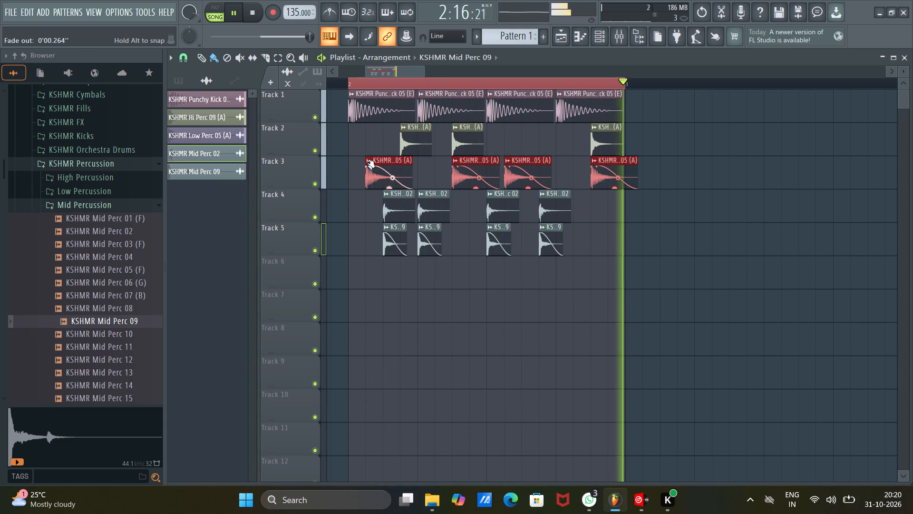
drag(368, 162, 367, 162)
Apply a fade-out of about 0.185 seconds to all three KSHMR Hi Perc 09 (A) clips on Track 2.
ctrl+drag(386, 143, 656, 143)
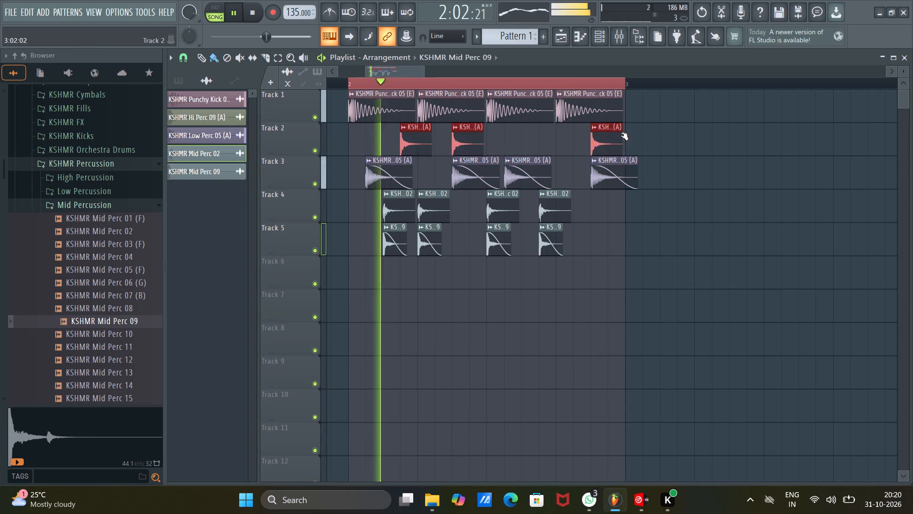
drag(430, 136, 401, 133)
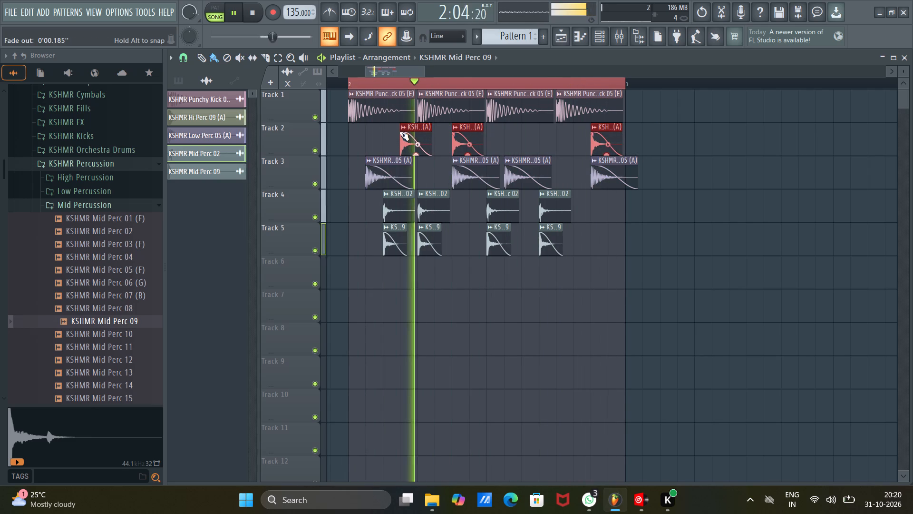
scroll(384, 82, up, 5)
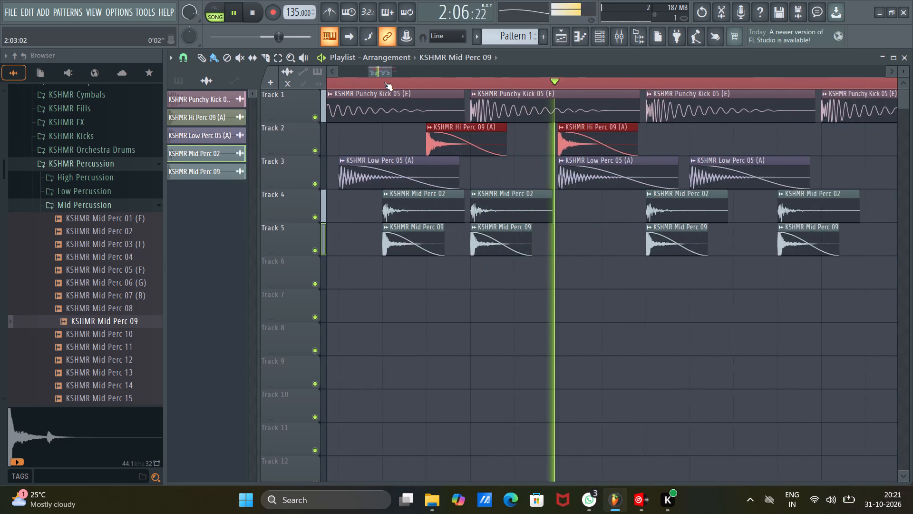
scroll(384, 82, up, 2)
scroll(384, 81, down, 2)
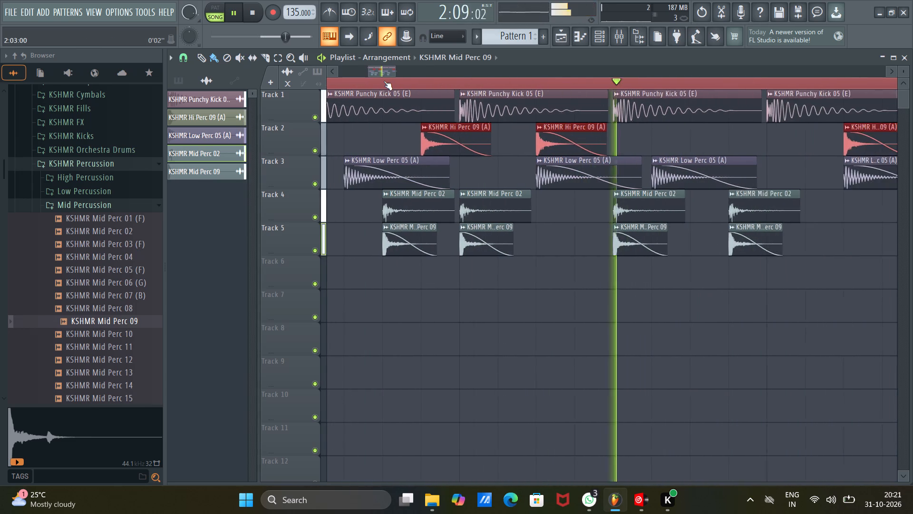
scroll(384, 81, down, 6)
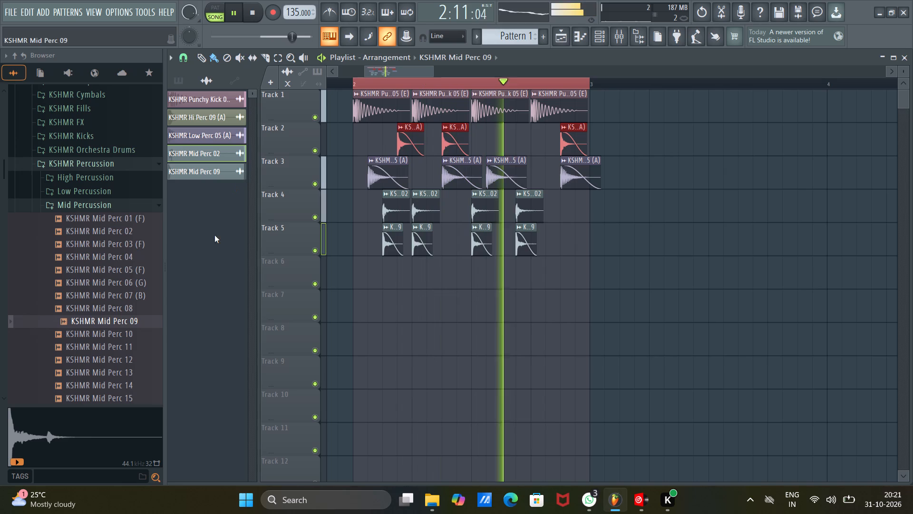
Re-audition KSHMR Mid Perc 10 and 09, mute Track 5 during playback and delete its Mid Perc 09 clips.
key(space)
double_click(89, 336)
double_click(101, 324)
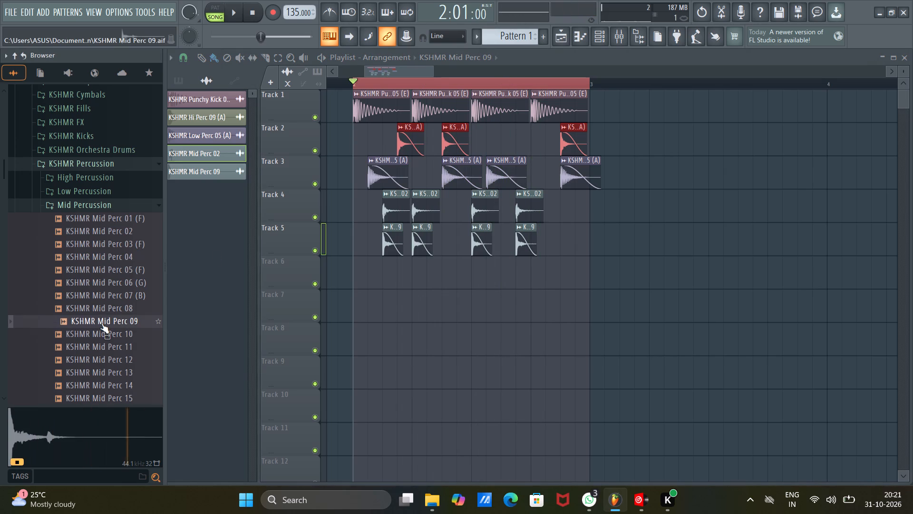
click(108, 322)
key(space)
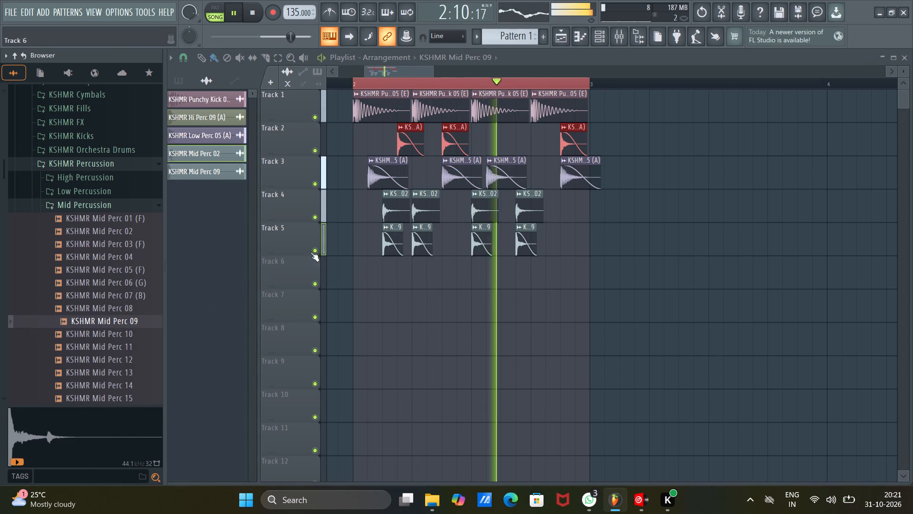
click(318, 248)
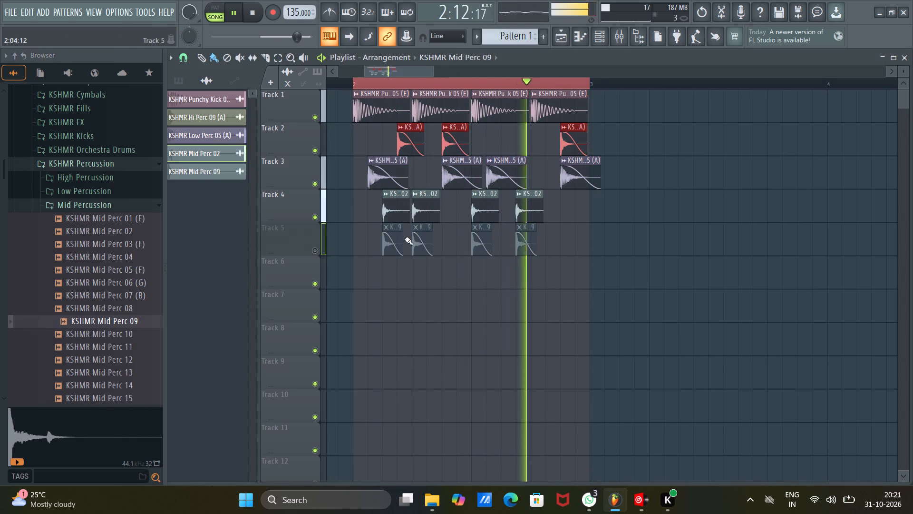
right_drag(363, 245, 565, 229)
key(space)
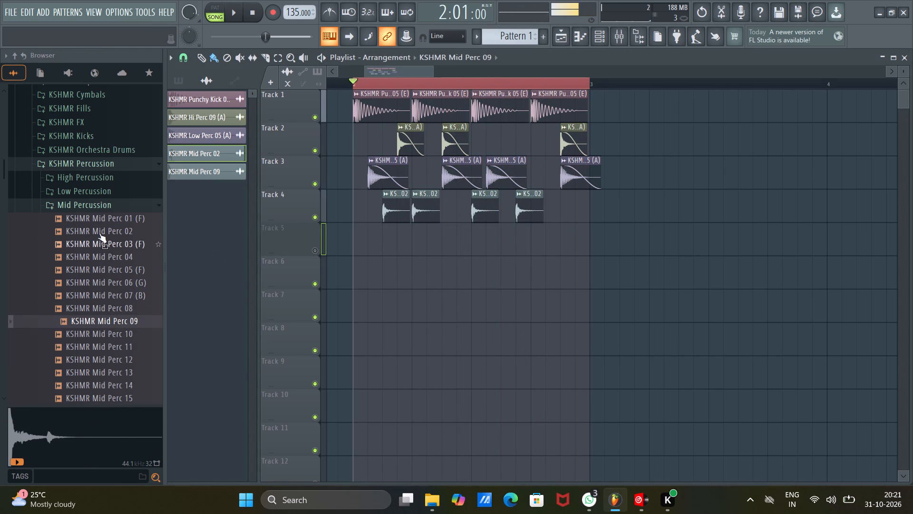
Audition KSHMR Snap 01 to 04 from the Snaps folder and place Snap 04 on Track 5 at 2:05:00.
click(99, 207)
click(81, 218)
double_click(87, 238)
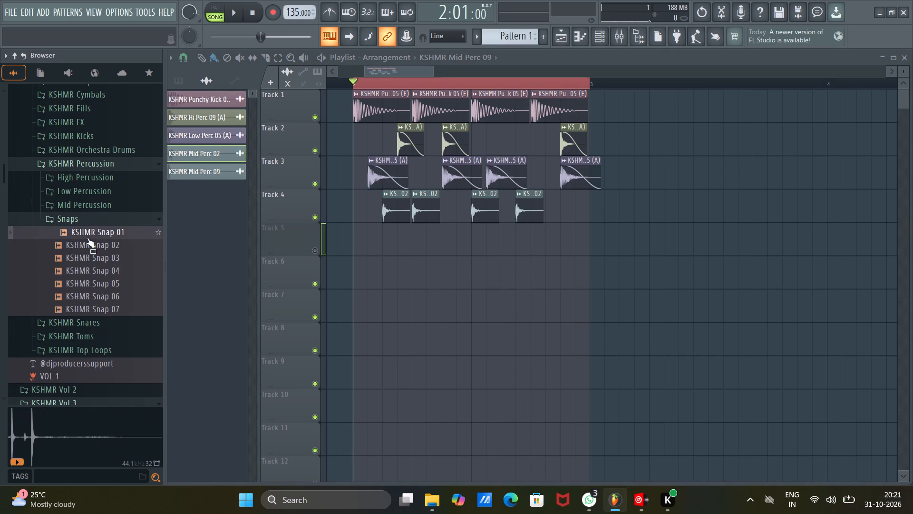
double_click(93, 247)
click(93, 255)
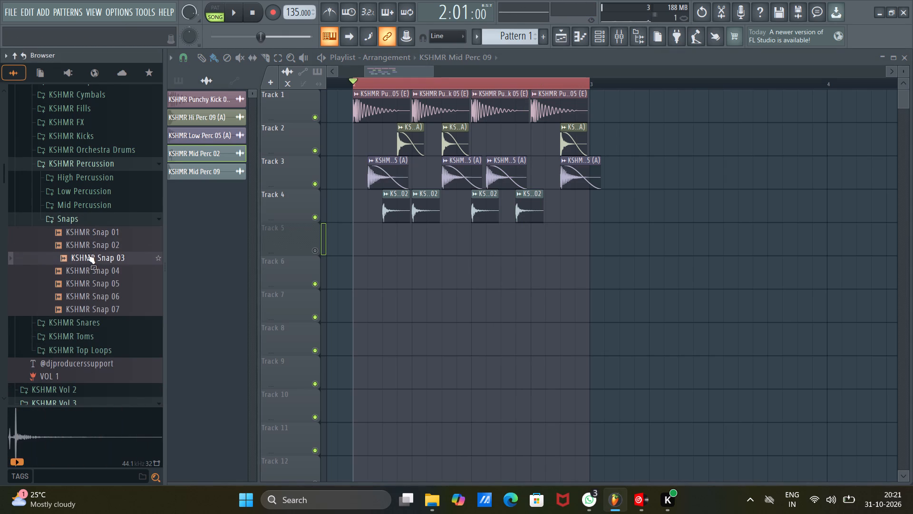
click(87, 254)
click(84, 274)
click(84, 273)
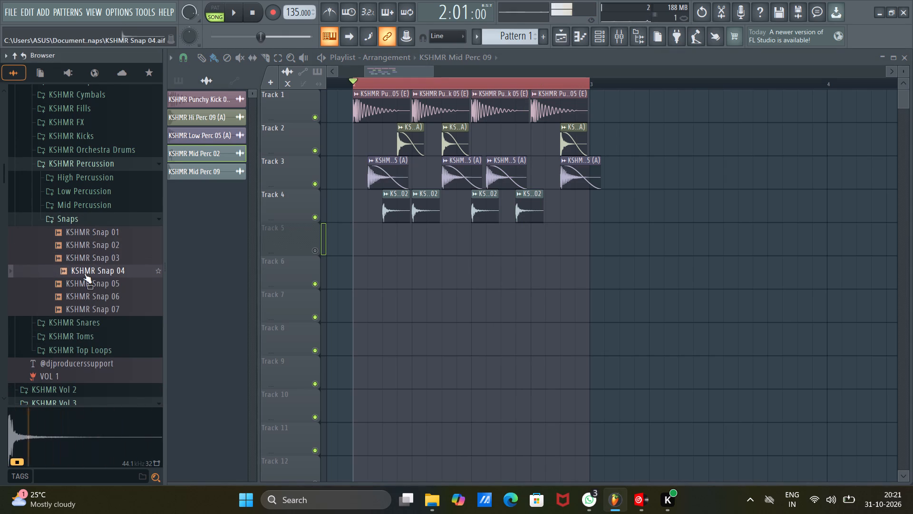
click(86, 278)
click(85, 272)
click(80, 270)
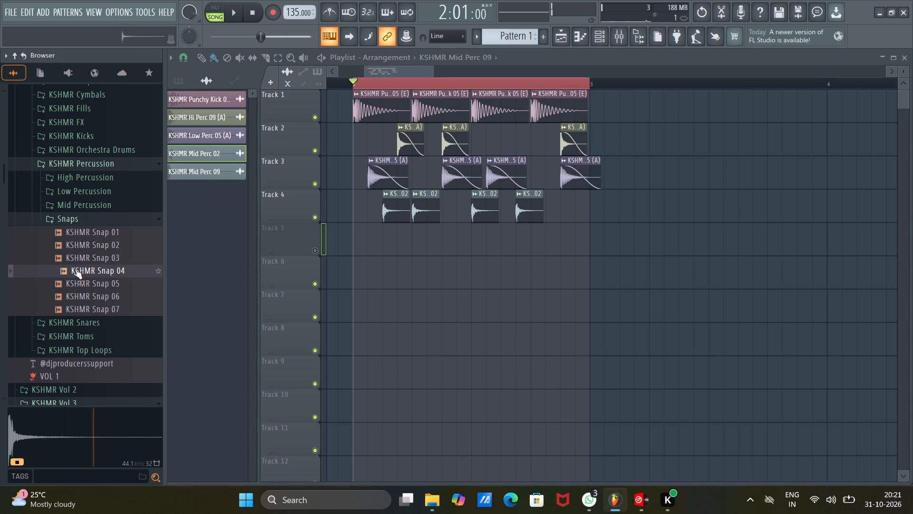
drag(75, 269, 416, 249)
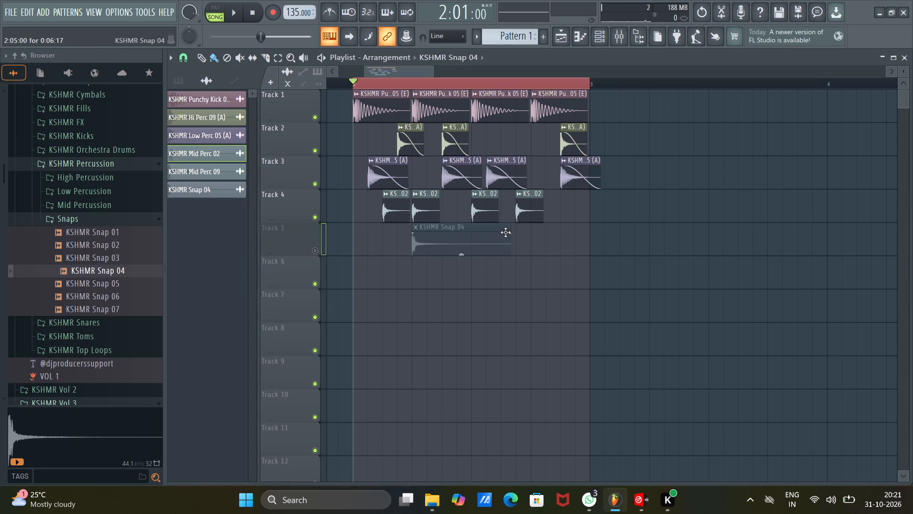
Shorten the Snap 04 clip to under two steps, unmute Track 5, add a second clip at 2:13:00 and play the loop.
drag(511, 227, 438, 223)
right_click(314, 251)
right_click(314, 251)
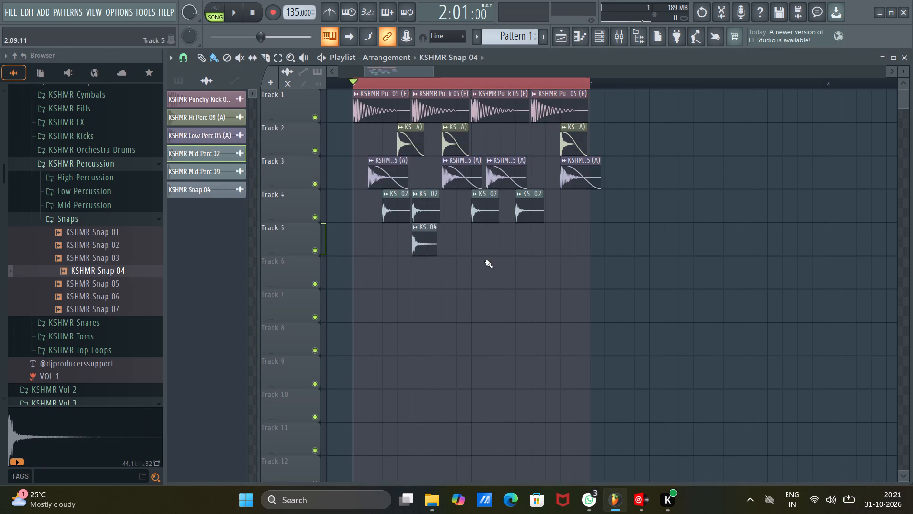
click(532, 254)
key(space)
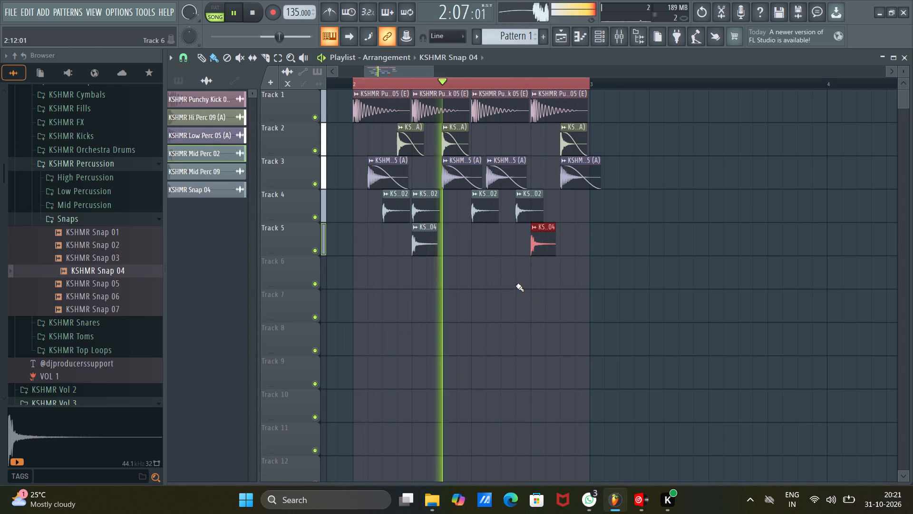
Audition KSHMR Snap 06 over the playing loop and place it on Track 6 at 2:01:00.
click(89, 298)
click(89, 298)
click(89, 297)
click(89, 297)
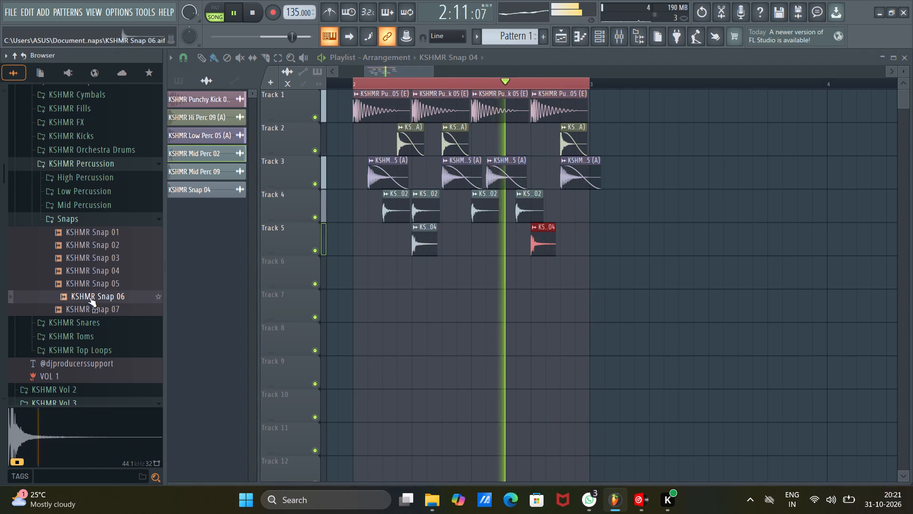
click(80, 295)
click(80, 295)
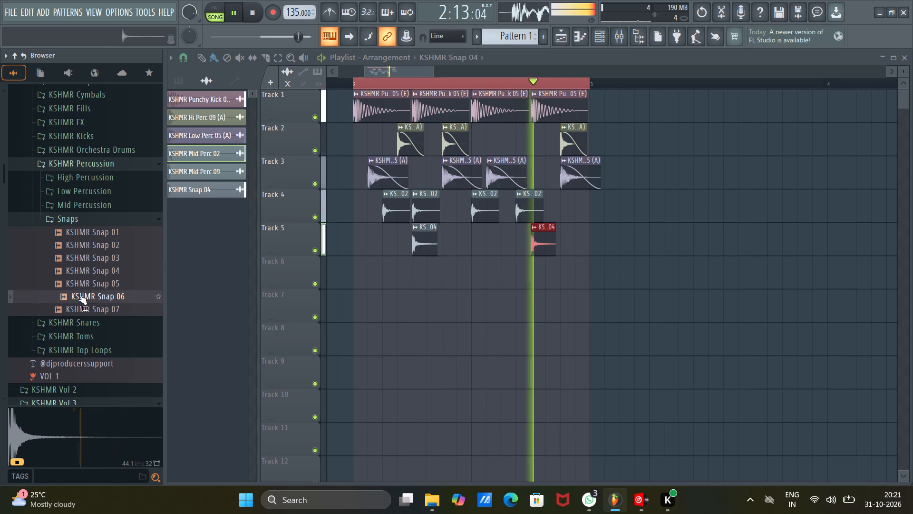
click(79, 295)
click(79, 295)
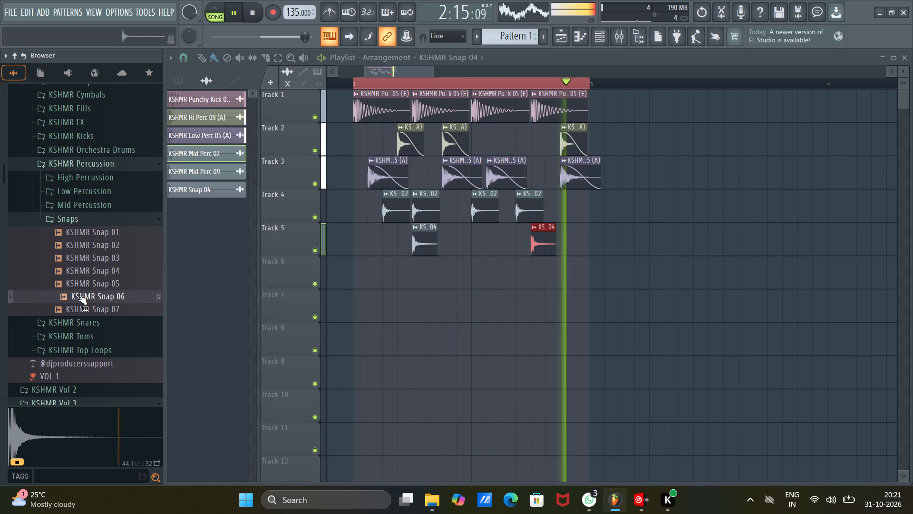
click(79, 295)
click(79, 295)
drag(79, 295, 84, 296)
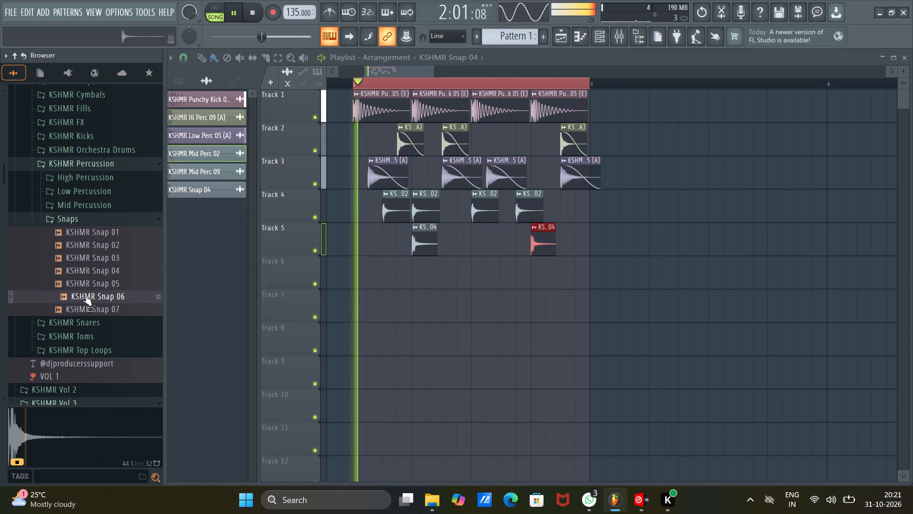
drag(84, 296, 359, 263)
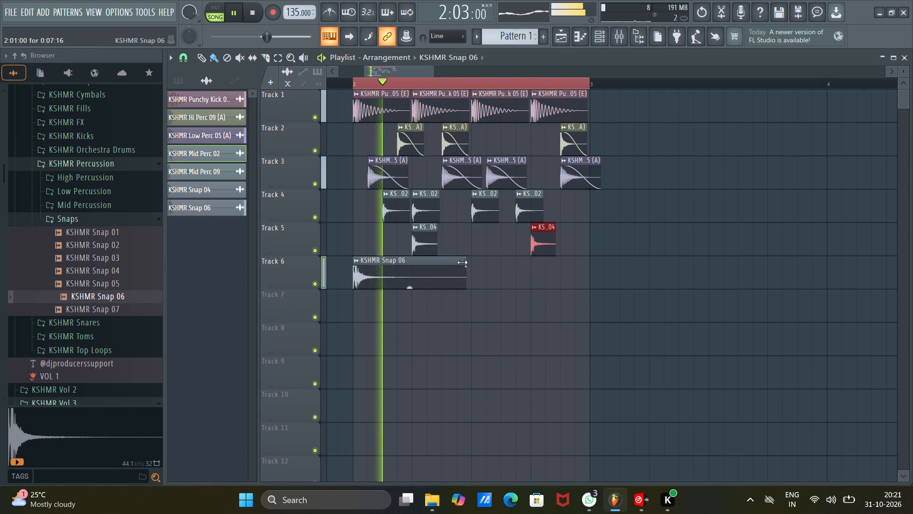
Shorten the Snap 06 clip to a length of about 0:03:16 and add a second one on Track 6 at 2:09:00.
drag(463, 261, 407, 253)
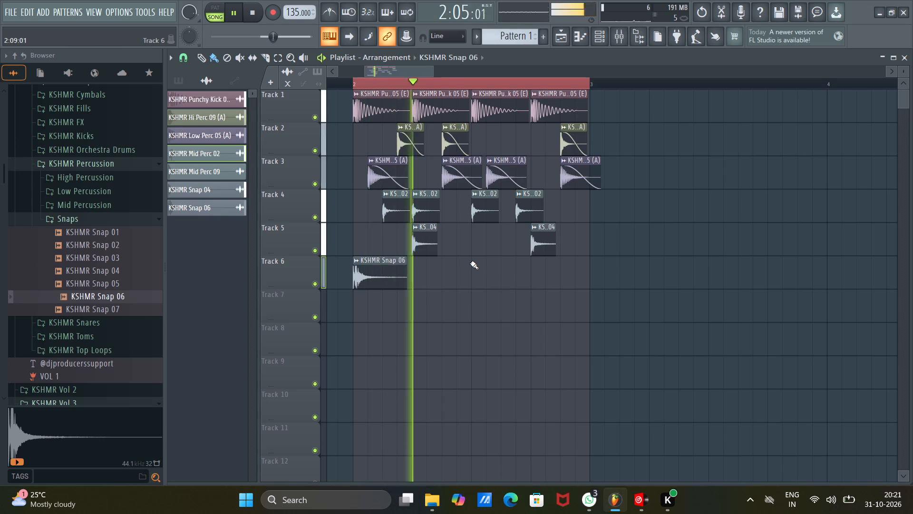
click(470, 263)
drag(486, 258, 499, 260)
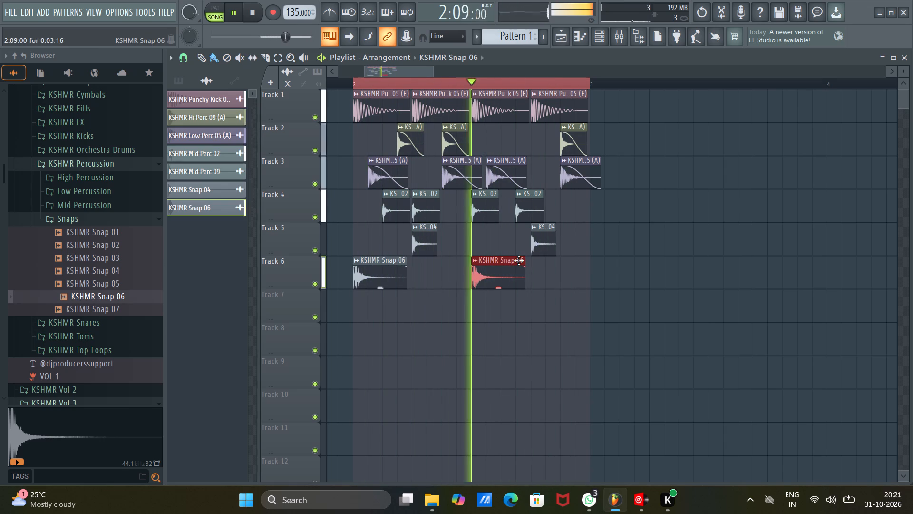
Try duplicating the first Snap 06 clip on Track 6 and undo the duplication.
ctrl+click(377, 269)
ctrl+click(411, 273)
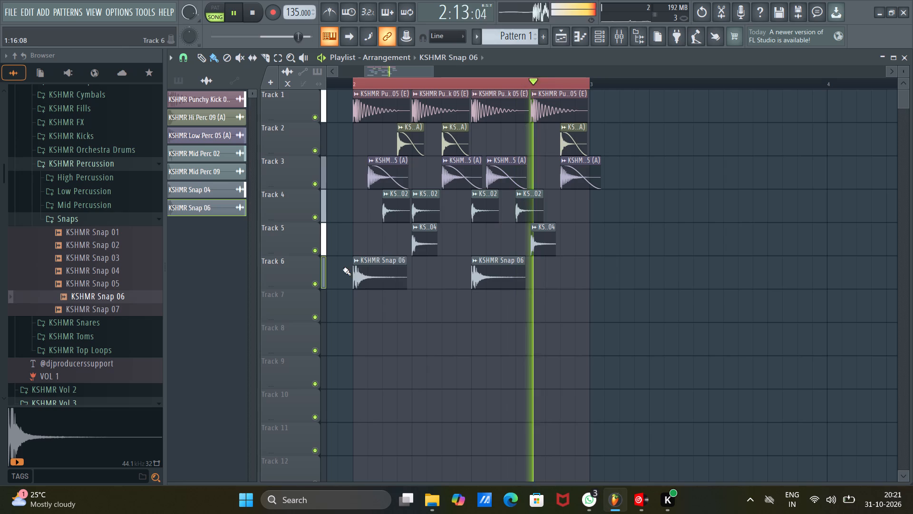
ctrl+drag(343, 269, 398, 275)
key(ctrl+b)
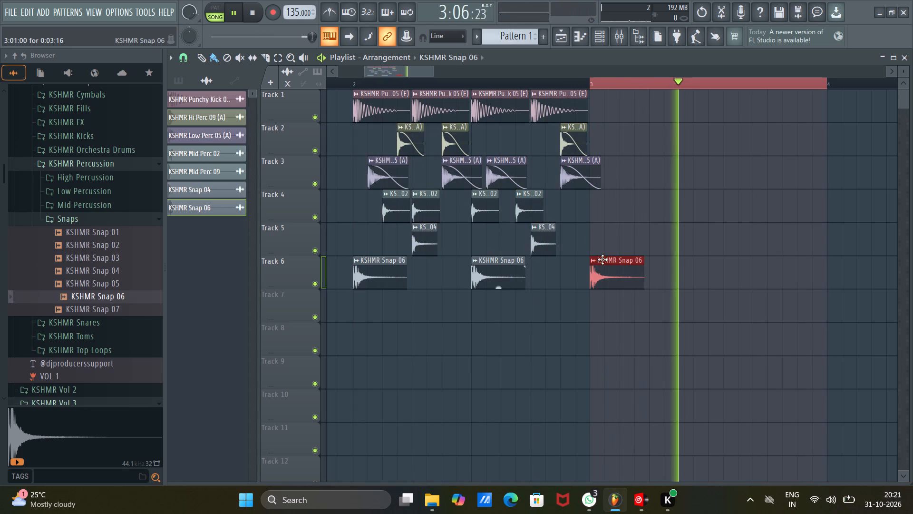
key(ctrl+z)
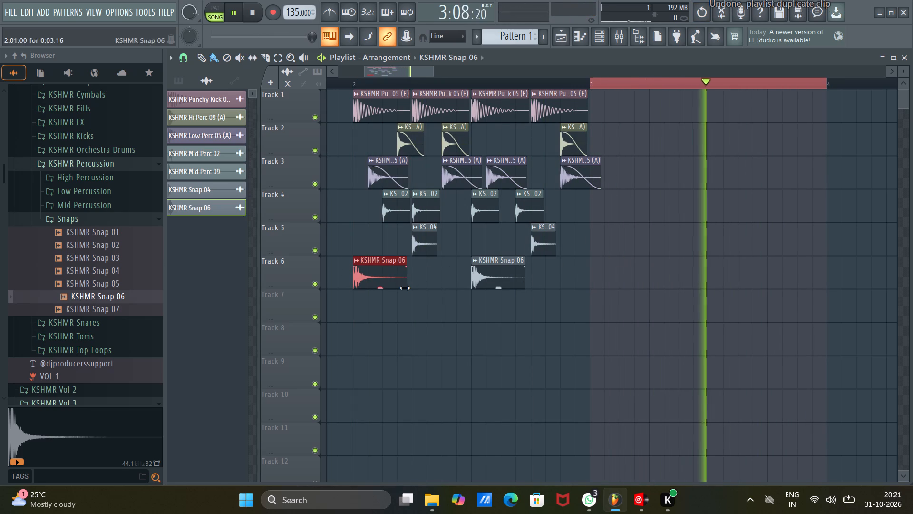
Set the playback loop region back to cover only bar 2.
click(353, 87)
right_click(353, 87)
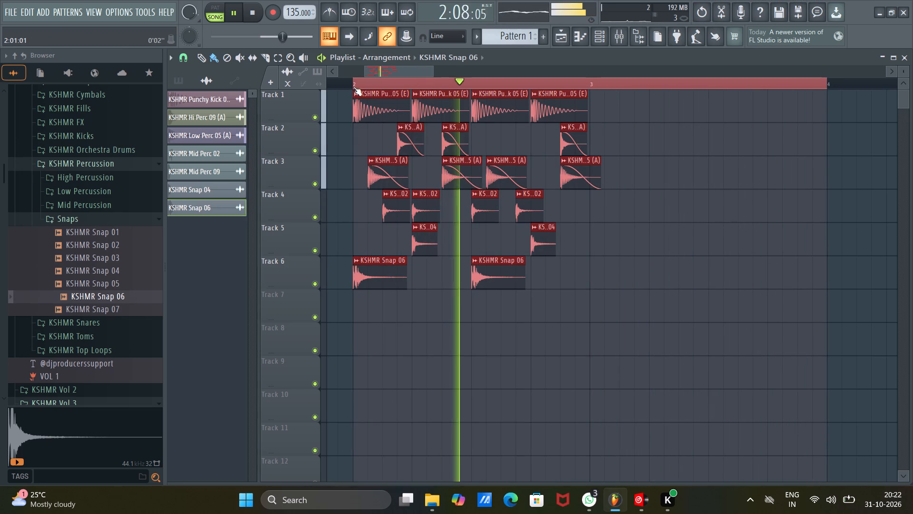
right_drag(822, 82, 605, 90)
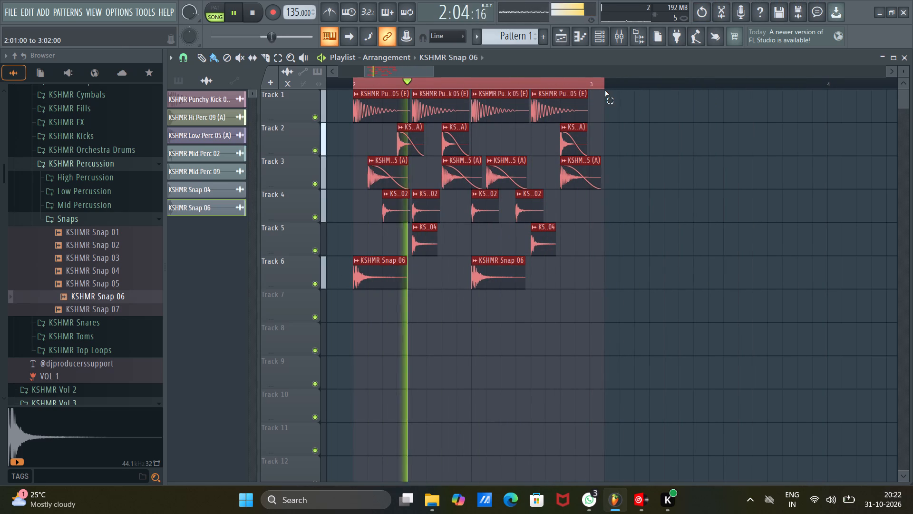
right_drag(605, 90, 601, 92)
Add two more Snap 06 clips on Track 6 at 2:05:00 and 2:13:00.
scroll(597, 81, up, 1)
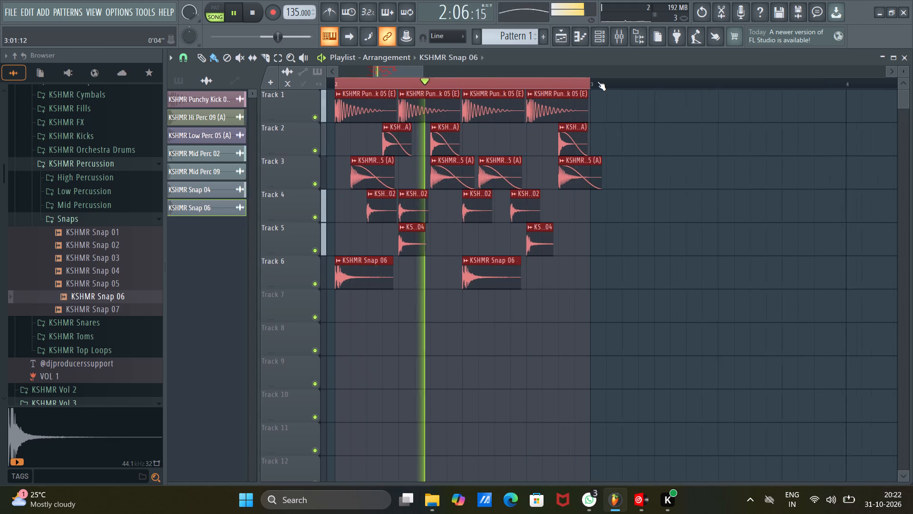
scroll(597, 81, up, 8)
scroll(597, 81, down, 9)
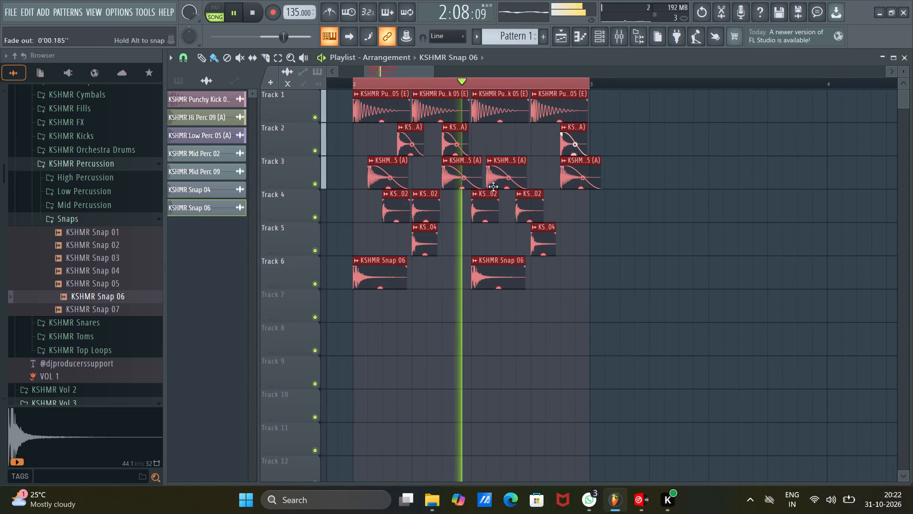
click(419, 278)
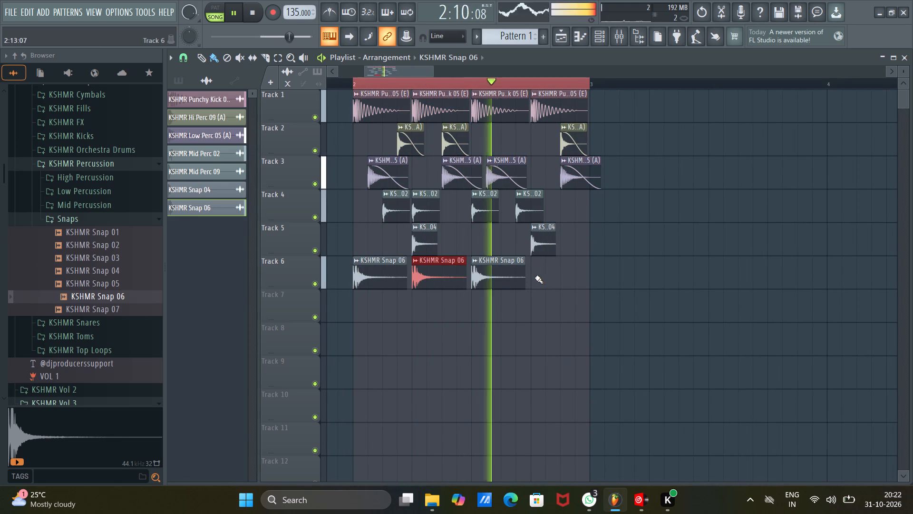
click(534, 277)
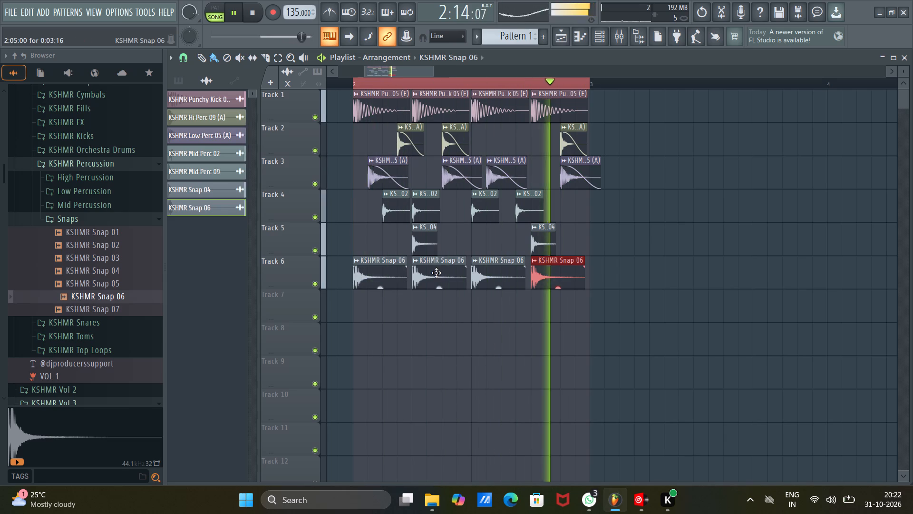
Select all four Snap 06 clips on Track 6 and resize them together to two steps, the last ending at 2:15:00.
ctrl+drag(350, 274, 628, 271)
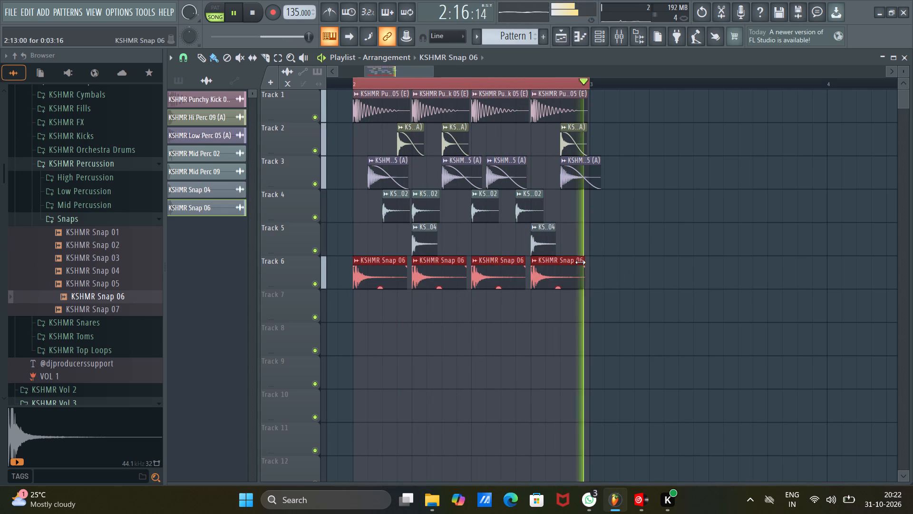
drag(581, 259, 555, 257)
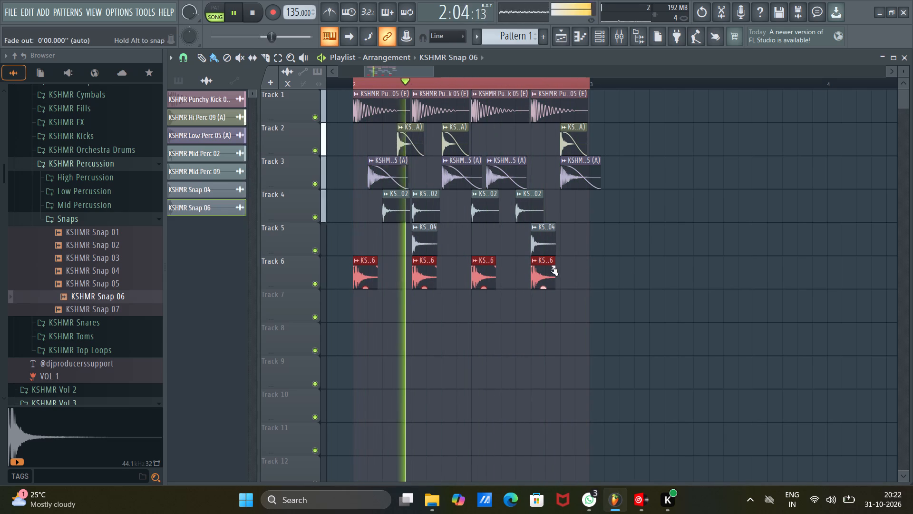
click(553, 262)
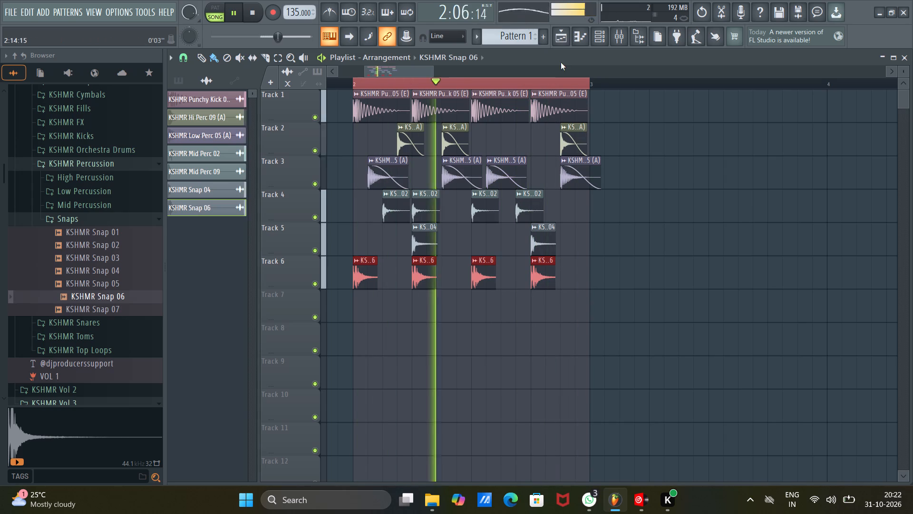
scroll(558, 83, up, 20)
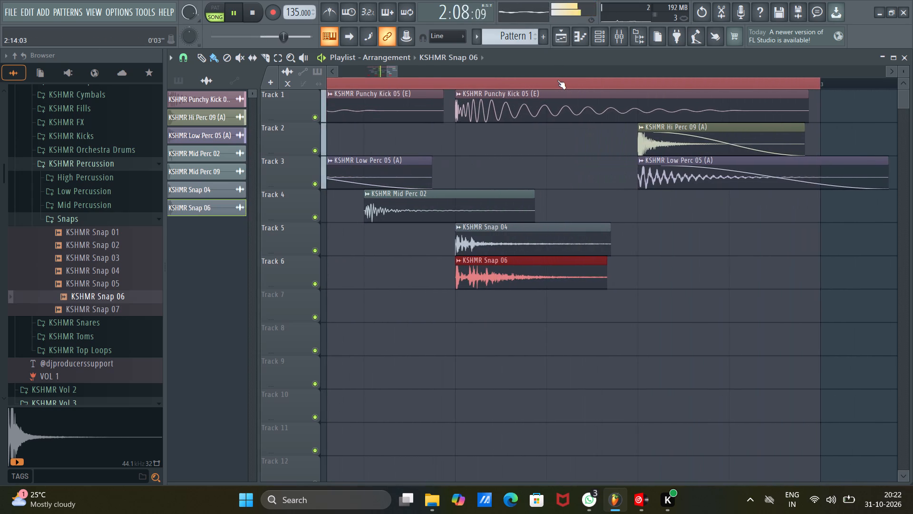
drag(608, 261, 637, 268)
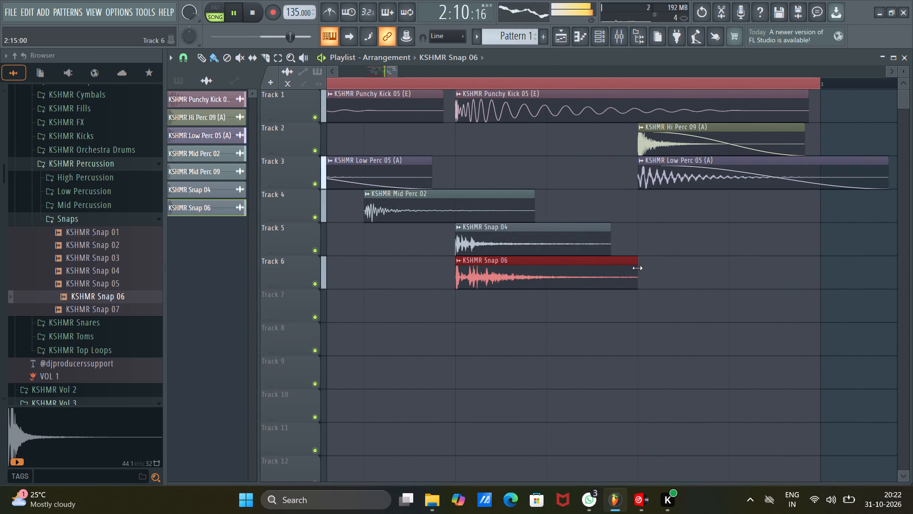
drag(637, 268, 637, 267)
scroll(565, 83, down, 11)
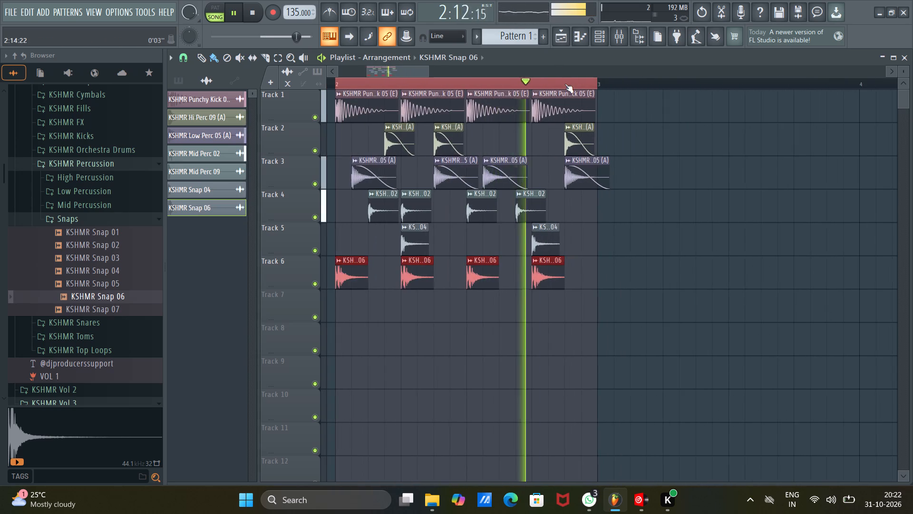
scroll(565, 84, down, 6)
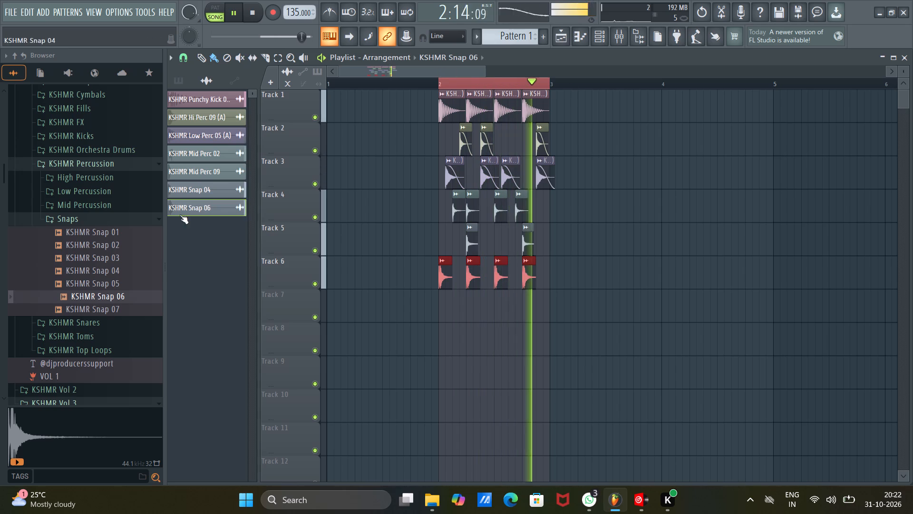
Stop the loop and audition KSHMR Snap 07 from the Snaps folder.
key(space)
click(93, 309)
double_click(93, 309)
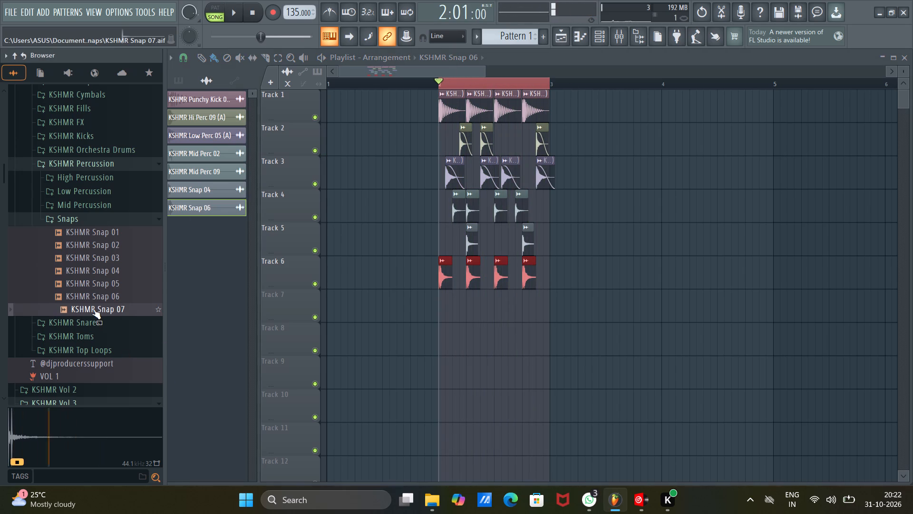
click(87, 252)
Collapse the percussion folders, open Tight Snares under KSHMR Snares and audition Tight Snare 01, 02, 05 and 04.
click(74, 223)
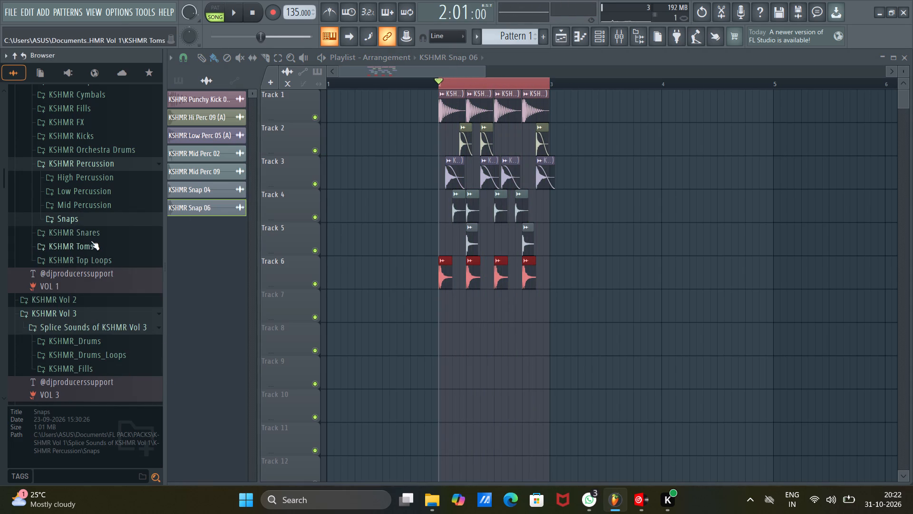
click(87, 161)
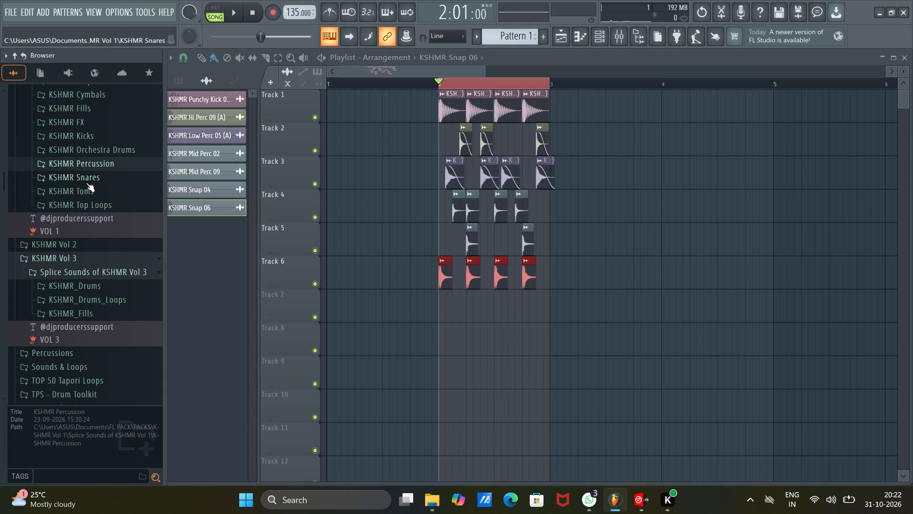
click(86, 178)
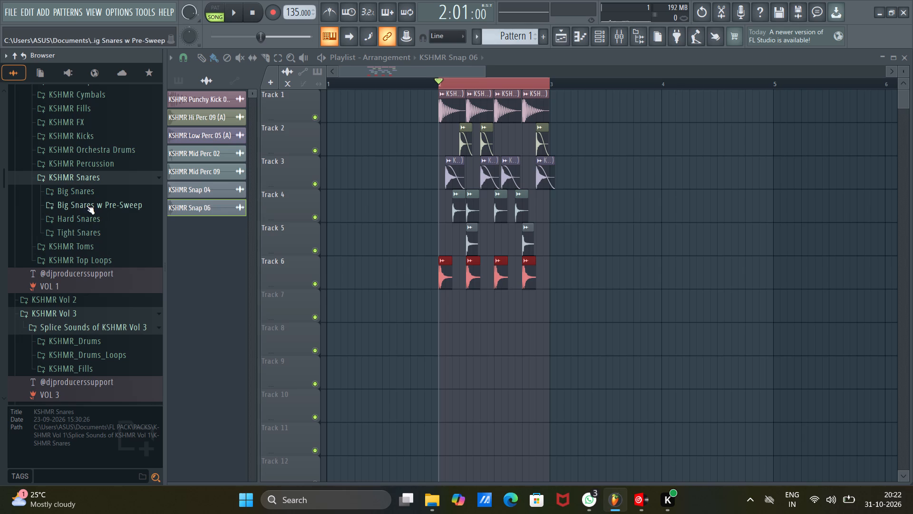
click(86, 235)
double_click(103, 247)
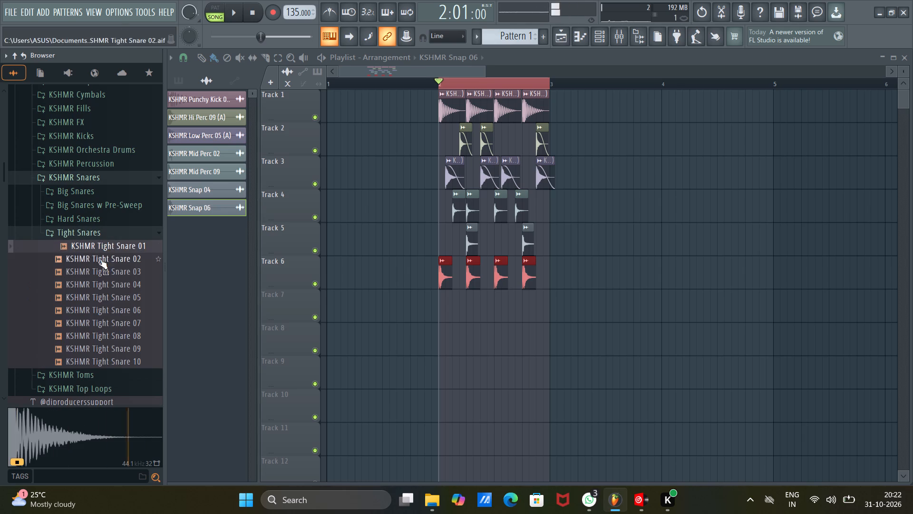
click(100, 261)
click(112, 298)
click(107, 293)
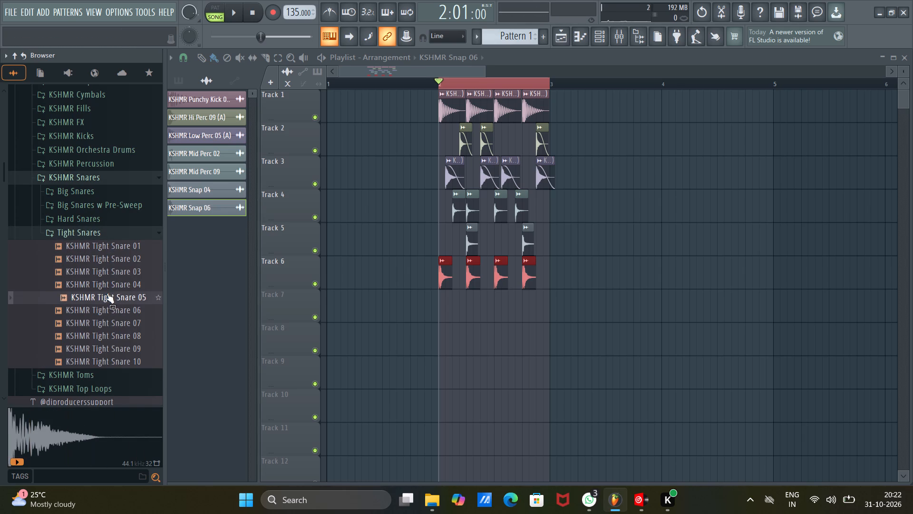
click(101, 292)
double_click(101, 283)
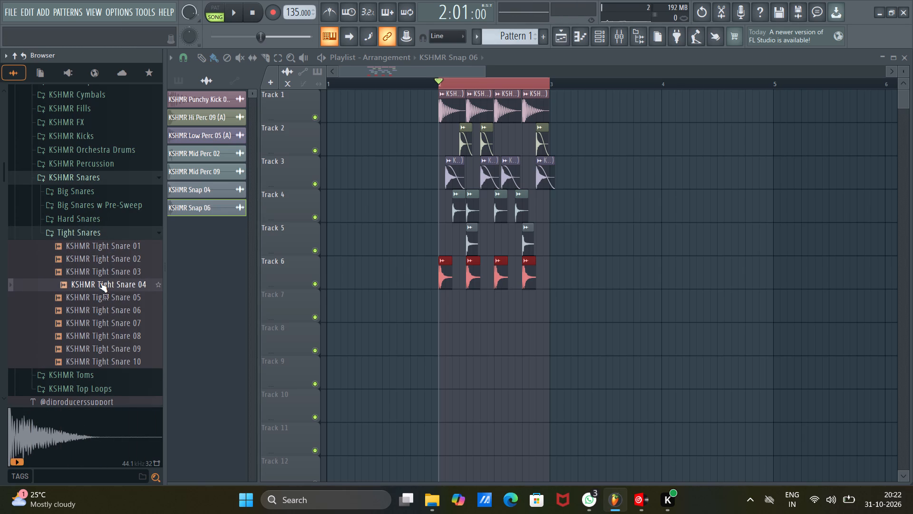
double_click(100, 282)
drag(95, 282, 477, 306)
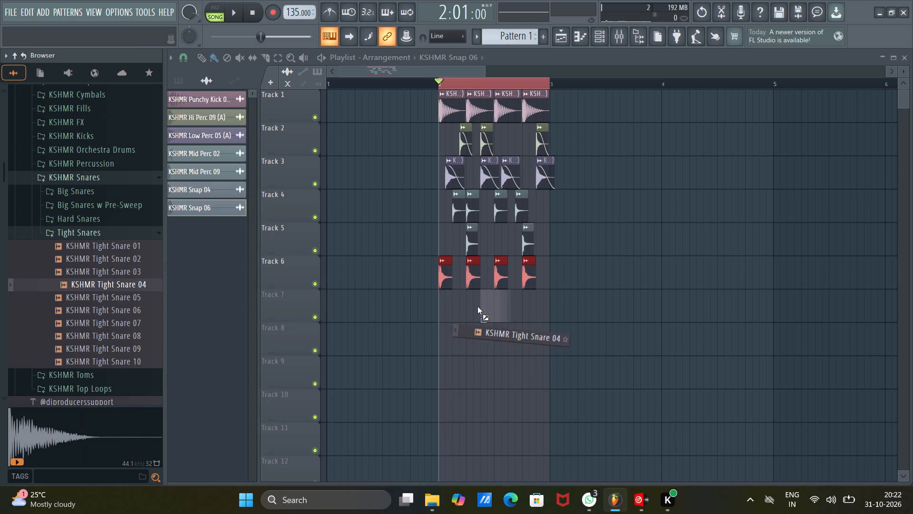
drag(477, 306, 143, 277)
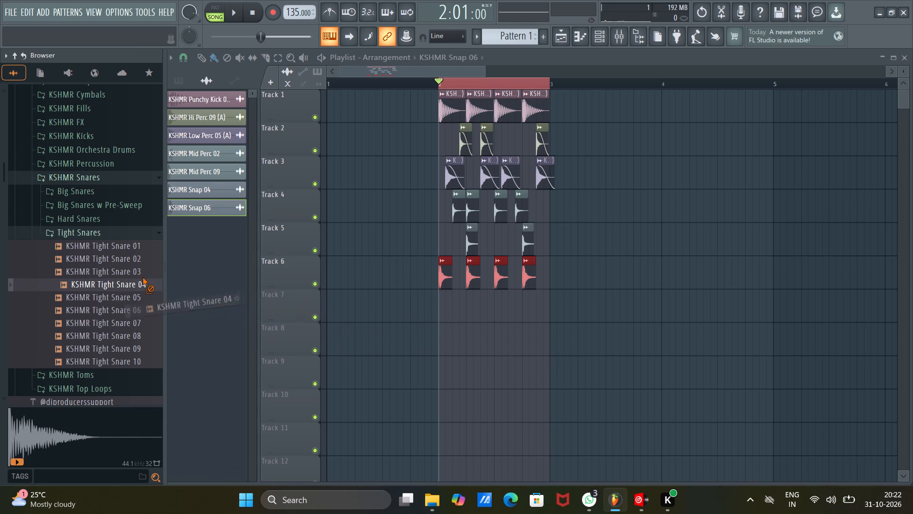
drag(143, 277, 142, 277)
Play the loop and place a KSHMR Tight Snare 04 clip on Track 7 at the start of bar 2.
scroll(460, 84, up, 6)
key(space)
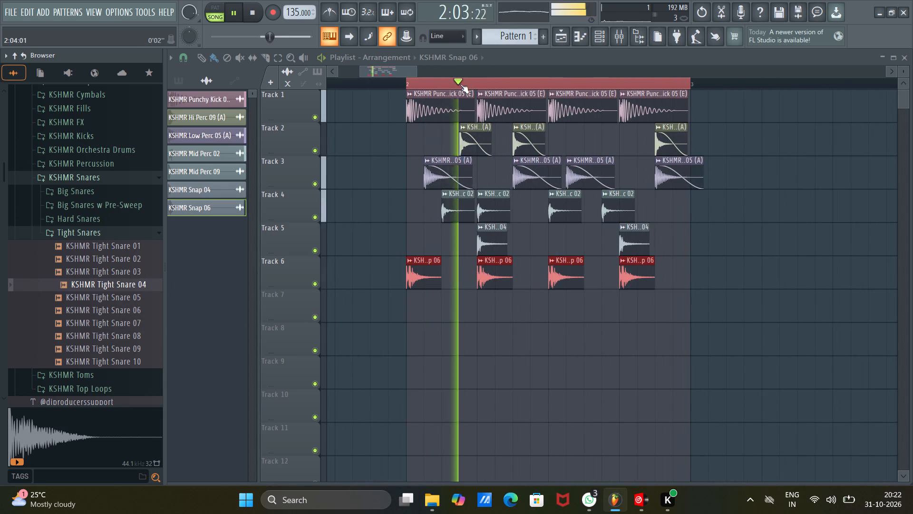
click(118, 284)
click(117, 283)
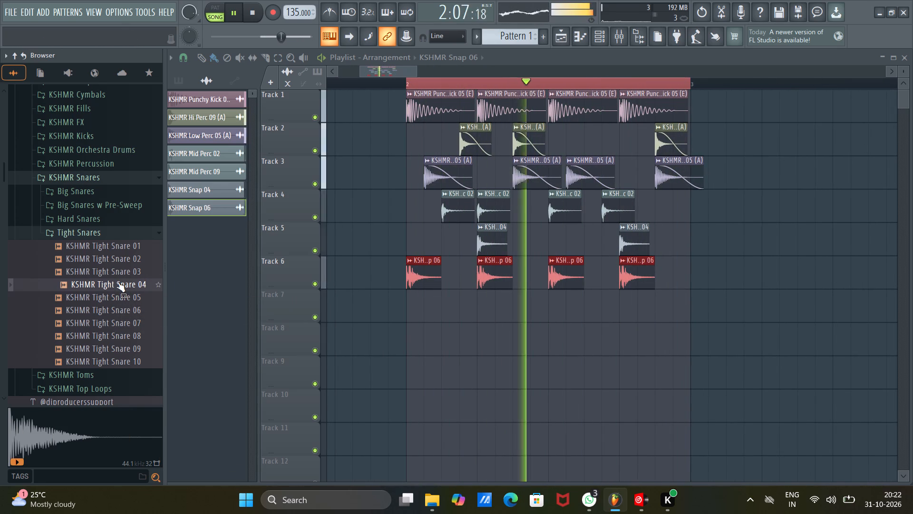
click(117, 282)
drag(103, 282, 404, 326)
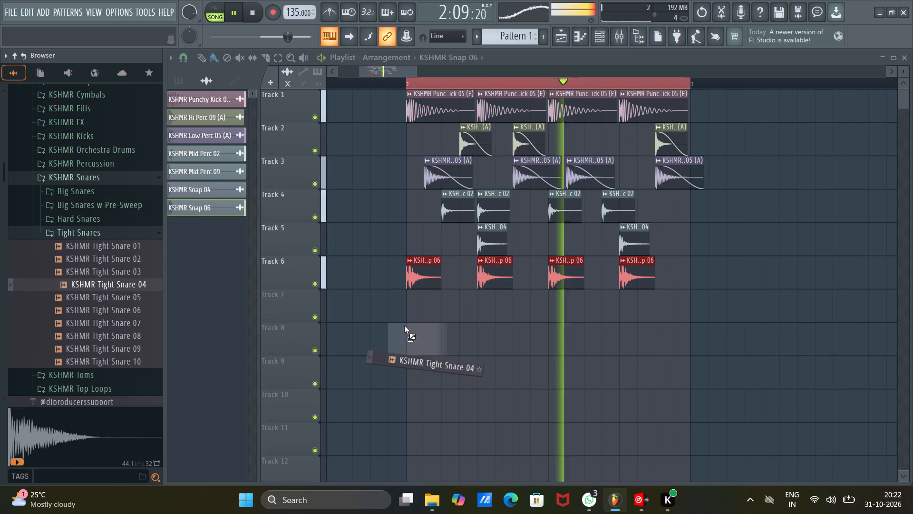
drag(404, 326, 415, 309)
Add three more Tight Snare 04 clips on Track 7 at 2:05:00, 2:09:00 and 2:13:00.
click(477, 305)
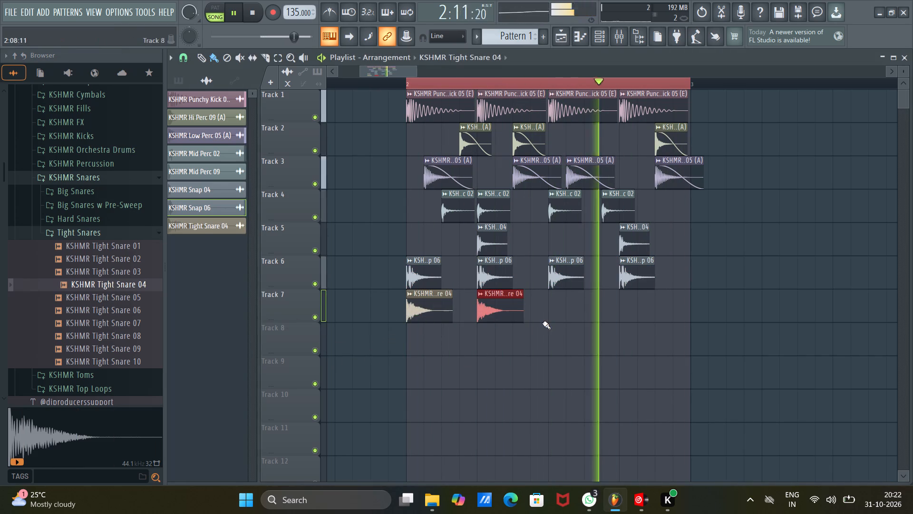
click(551, 314)
click(619, 303)
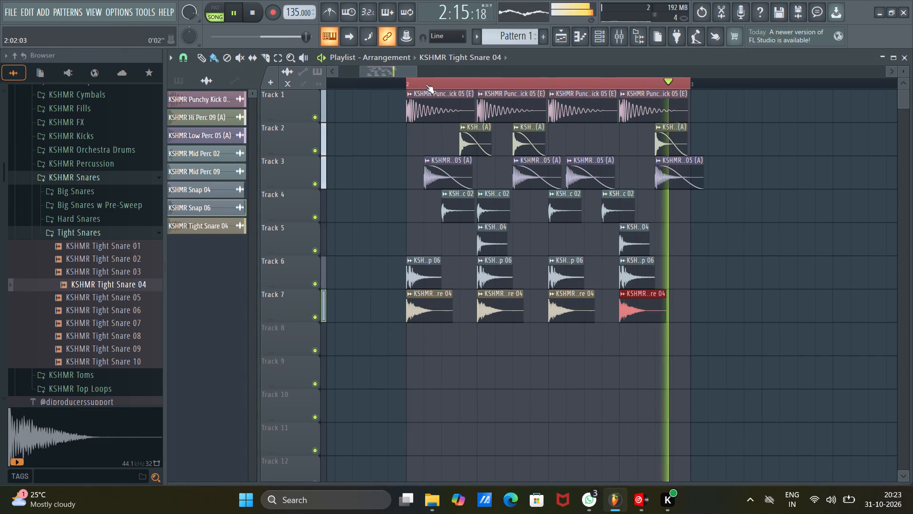
Delete the Tight Snare 04 clips at 2:05:00 and 2:13:00 on Track 7.
right_click(494, 312)
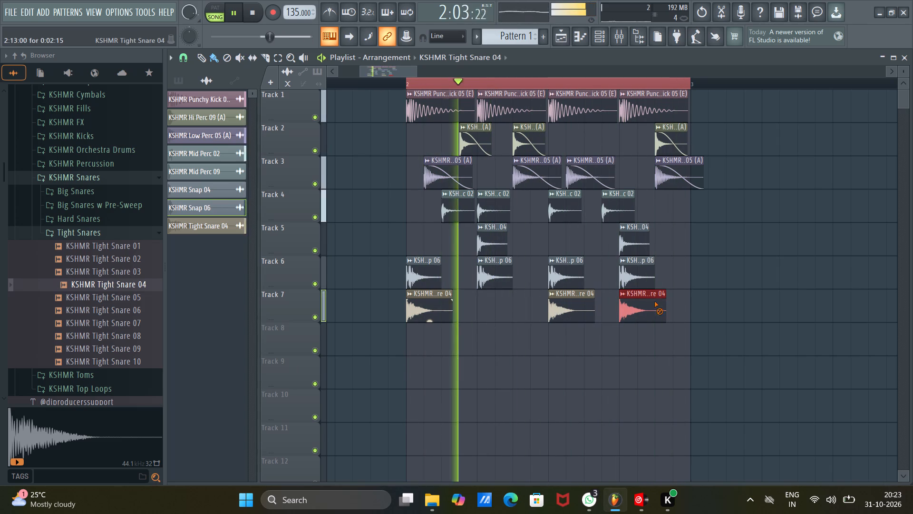
right_click(654, 301)
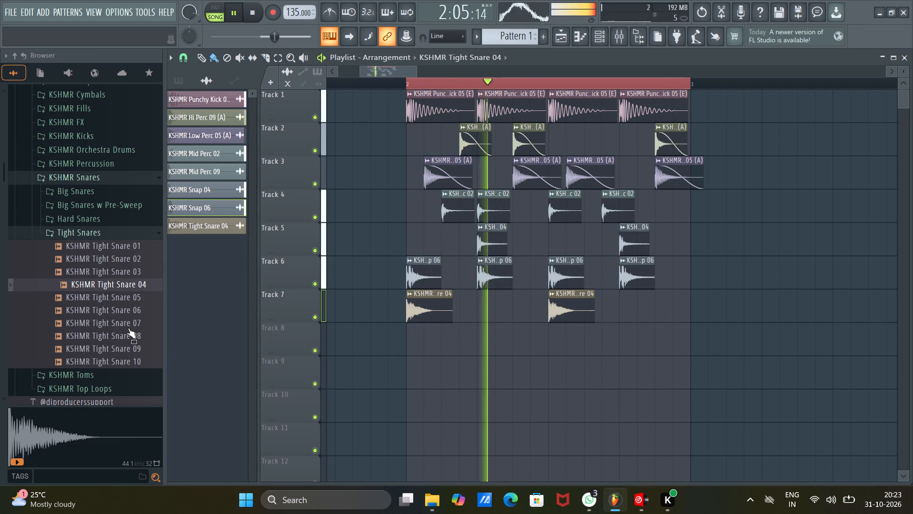
Audition KSHMR Tight Snare 05 against the loop, collapse the Tight Snares folder and stop playback.
click(109, 301)
click(109, 301)
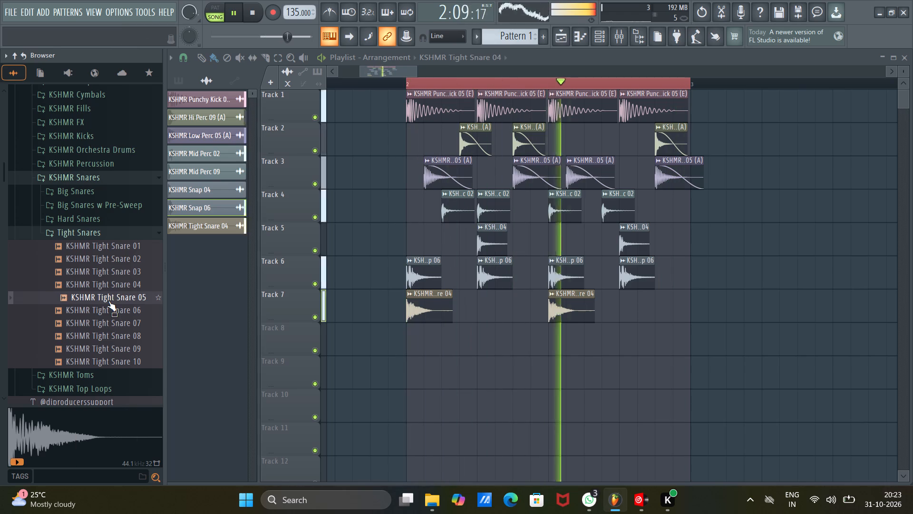
click(95, 230)
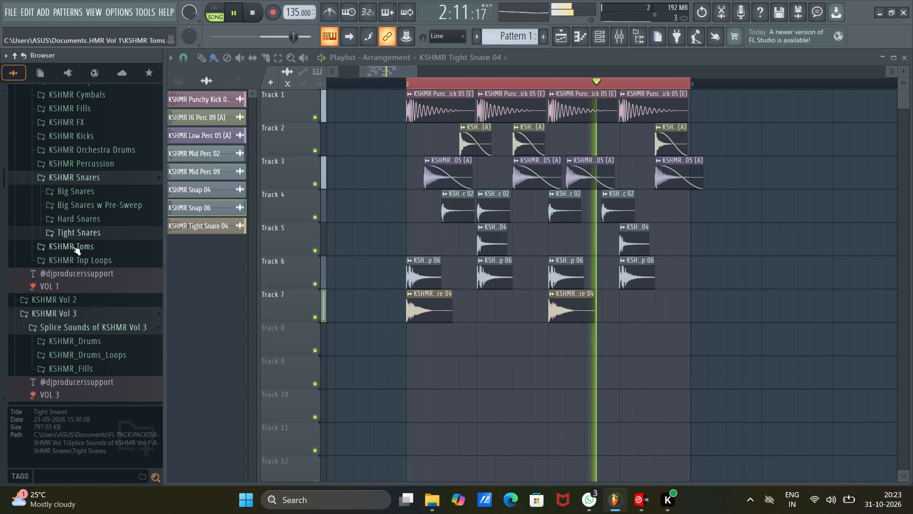
key(space)
Open the KSHMR Toms folder, audition several toms between Tom 01 and Tom 09, and collapse the folder.
click(76, 245)
double_click(87, 263)
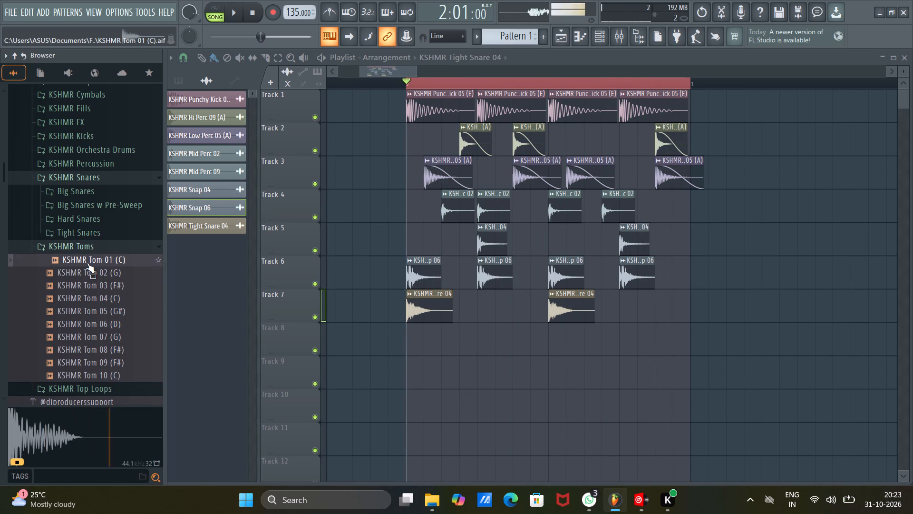
click(95, 298)
click(97, 317)
click(103, 332)
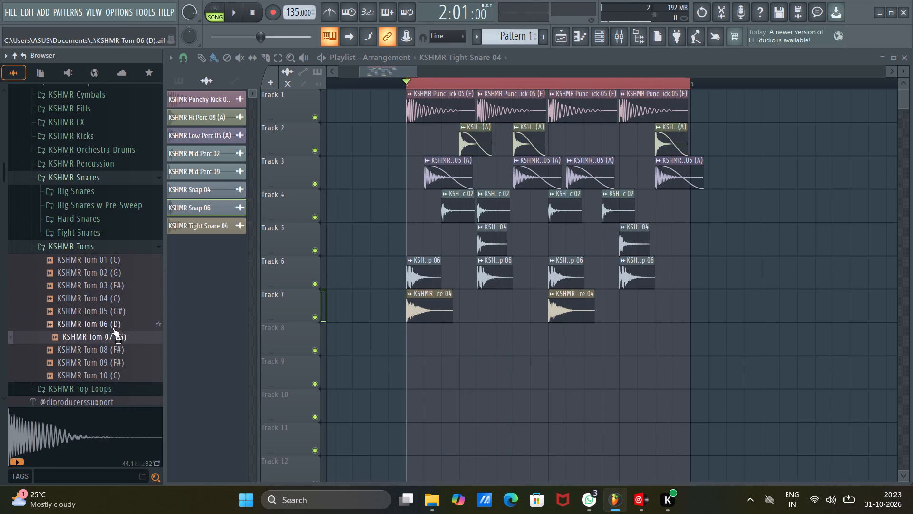
click(112, 327)
click(111, 368)
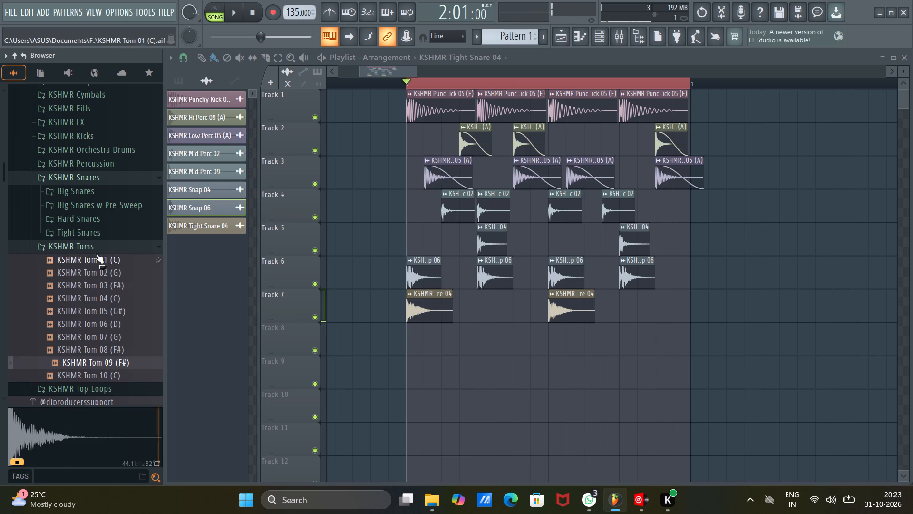
click(97, 245)
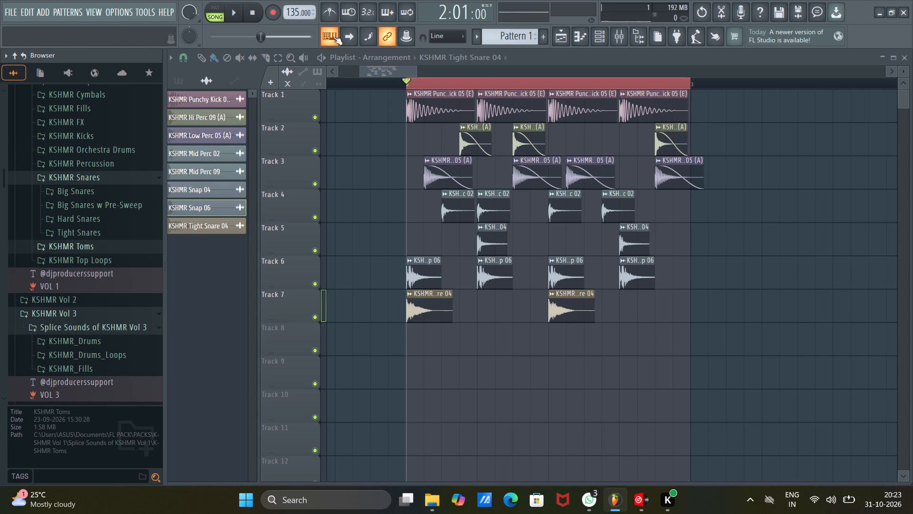
Set the project tempo to 90 BPM and play the loop at that tempo.
right_click(297, 10)
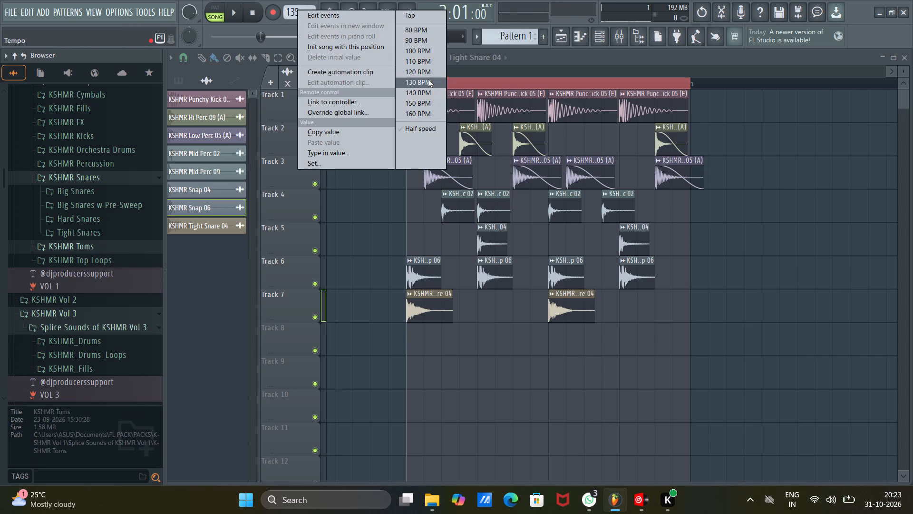
click(412, 40)
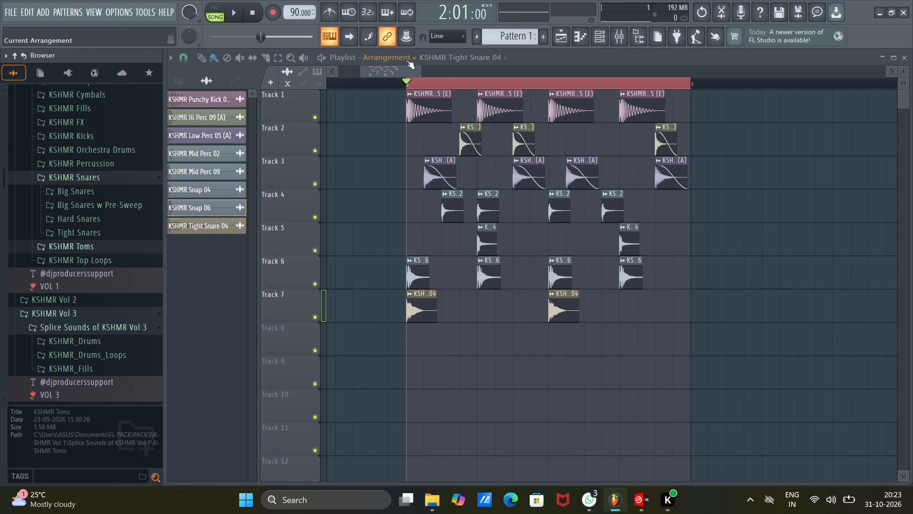
key(space)
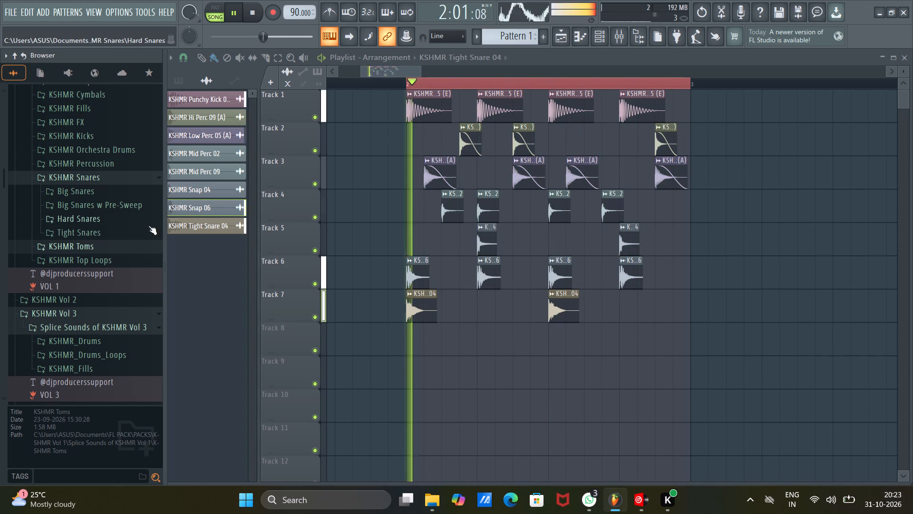
key(space)
Collapse the KSHMR Snares folder, open KSHMR Top Loops and audition Top Loop 01 through 05.
click(68, 175)
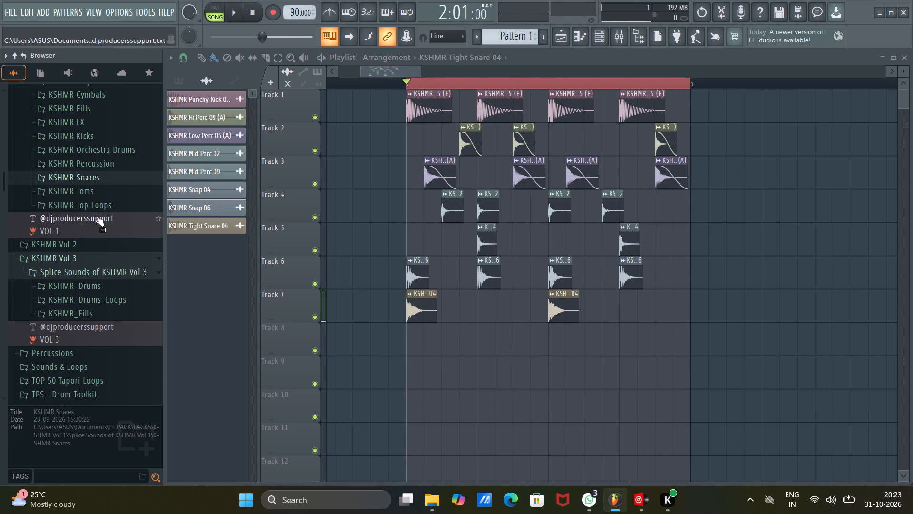
click(93, 207)
click(84, 221)
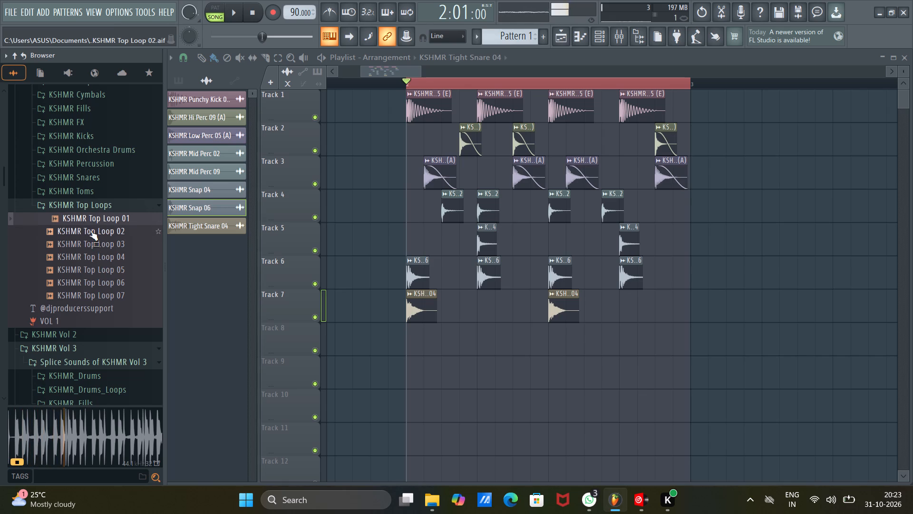
click(90, 230)
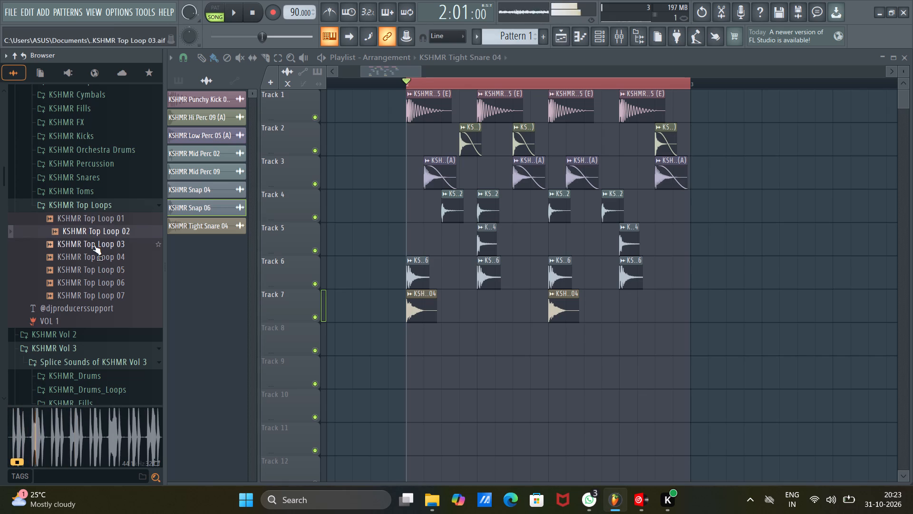
click(94, 244)
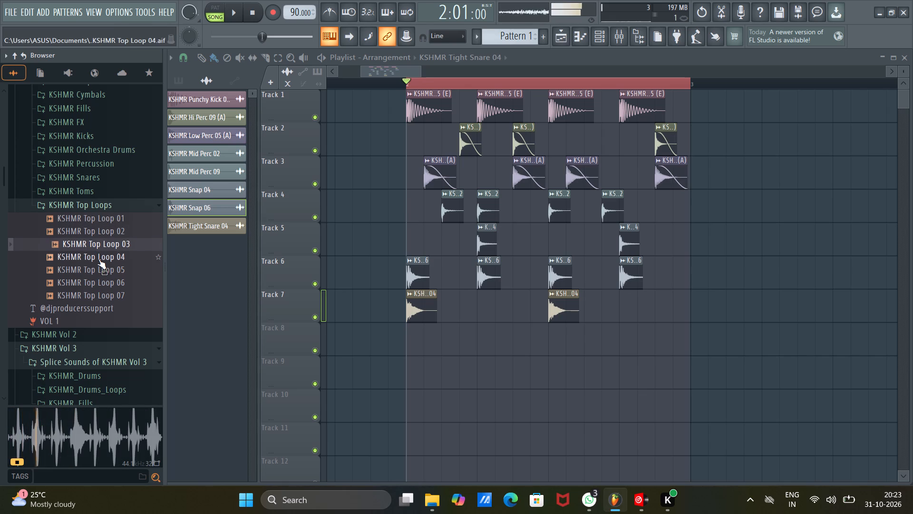
click(98, 259)
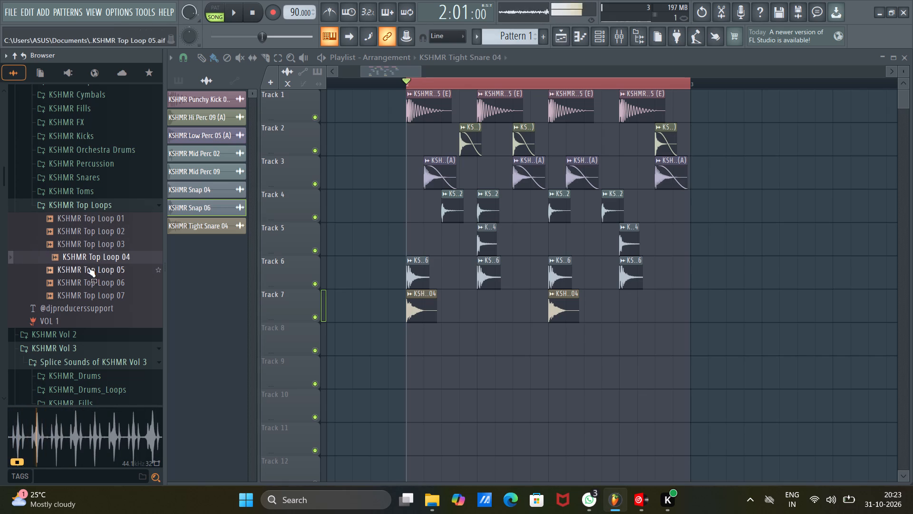
click(87, 267)
Place KSHMR Top Loop 05 on Track 8 at the start of bar 2.
drag(85, 269, 478, 340)
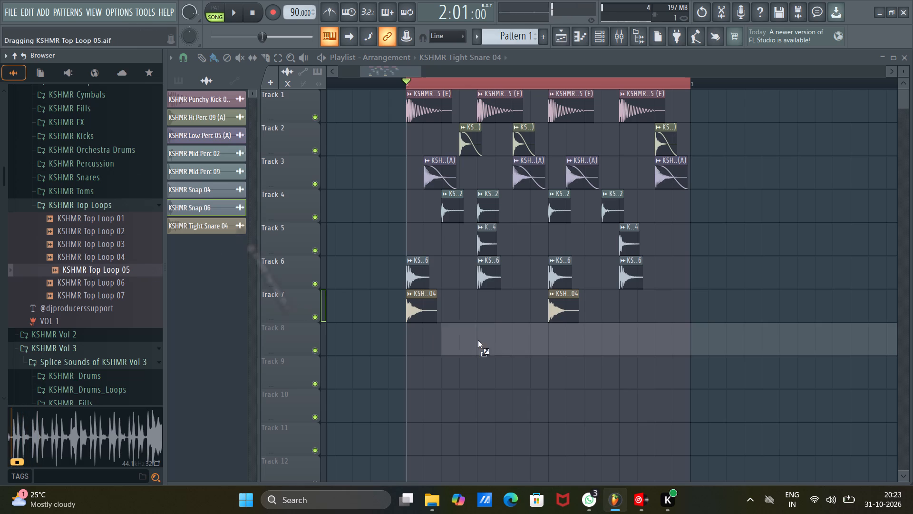
drag(478, 340, 414, 347)
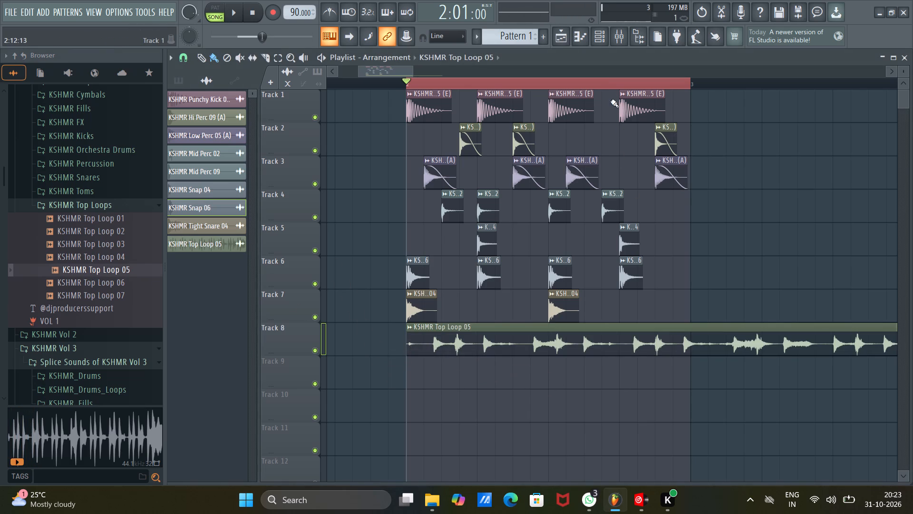
Time-stretch the Top Loop 05 clip on Track 8 by autodetecting its tempo with the 75 to 150 BPM range.
scroll(602, 81, down, 10)
double_click(551, 335)
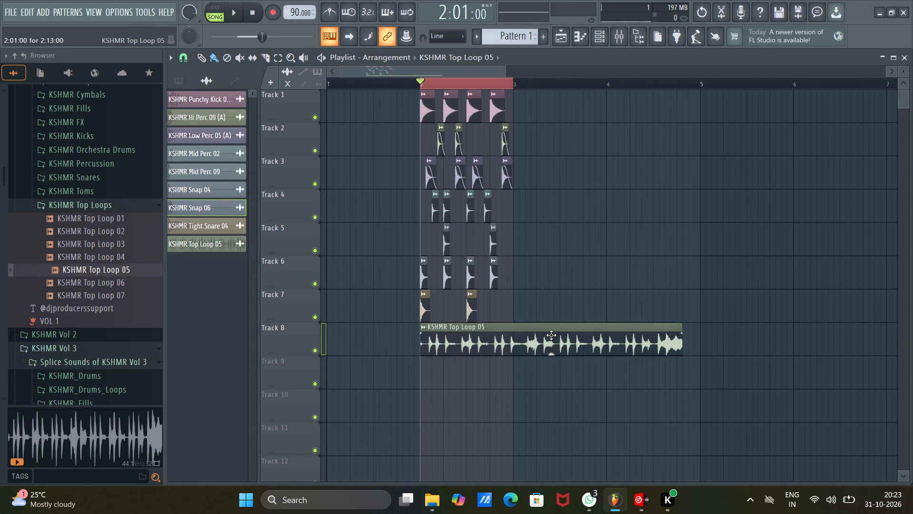
right_click(404, 167)
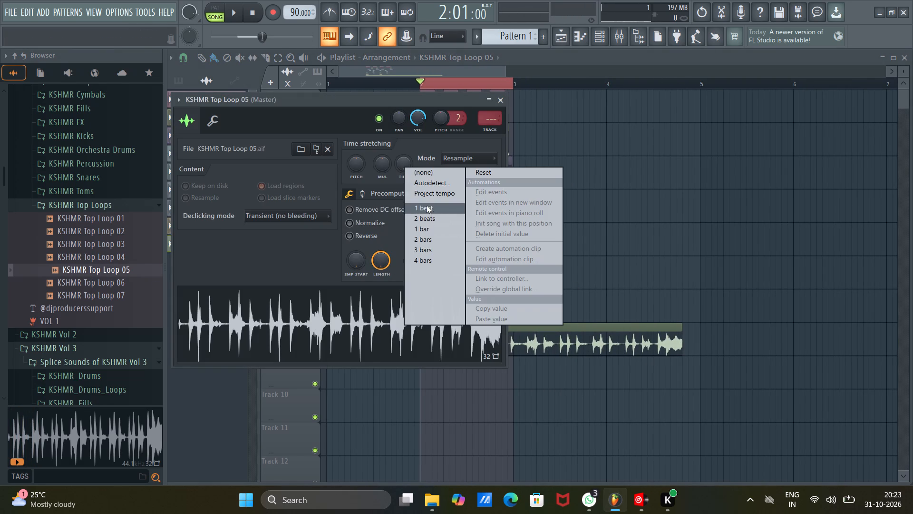
click(430, 190)
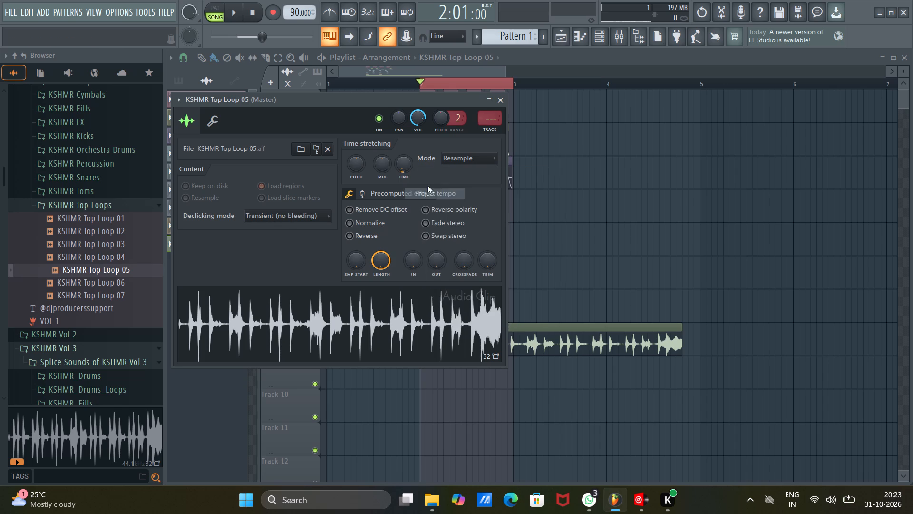
right_click(400, 163)
click(436, 180)
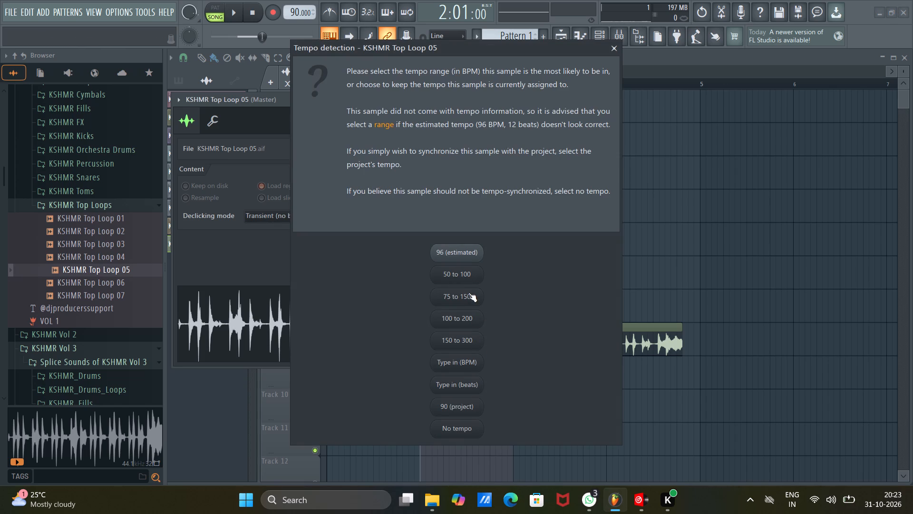
click(465, 297)
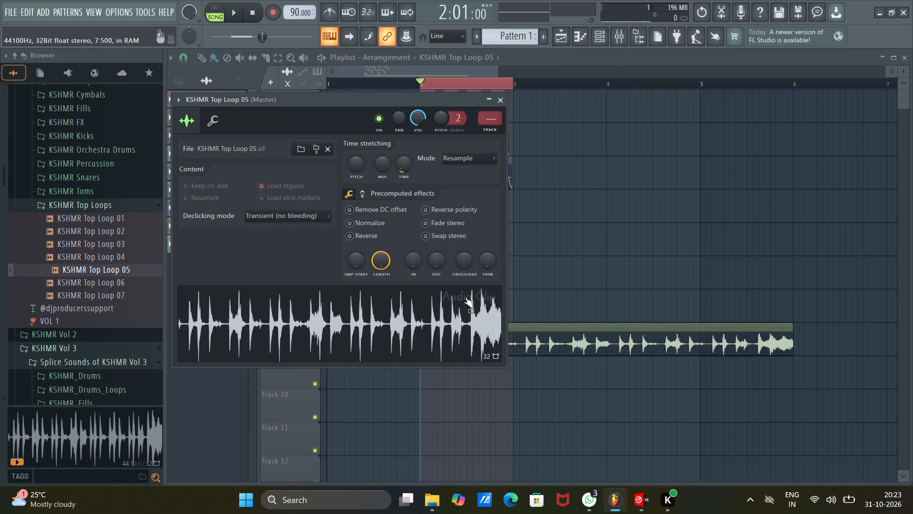
click(500, 99)
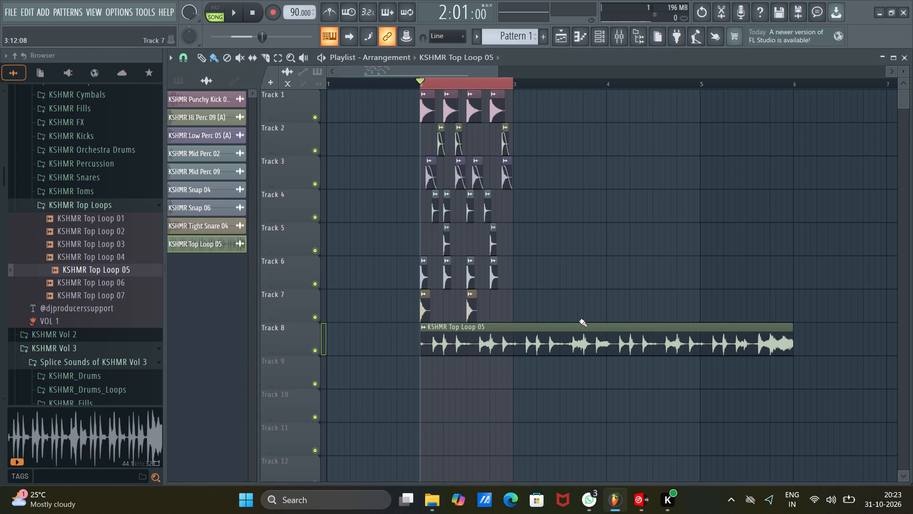
Play the loop with Top Loop 05, stop it, and audition KSHMR Top Loop 06 and 07.
key(space)
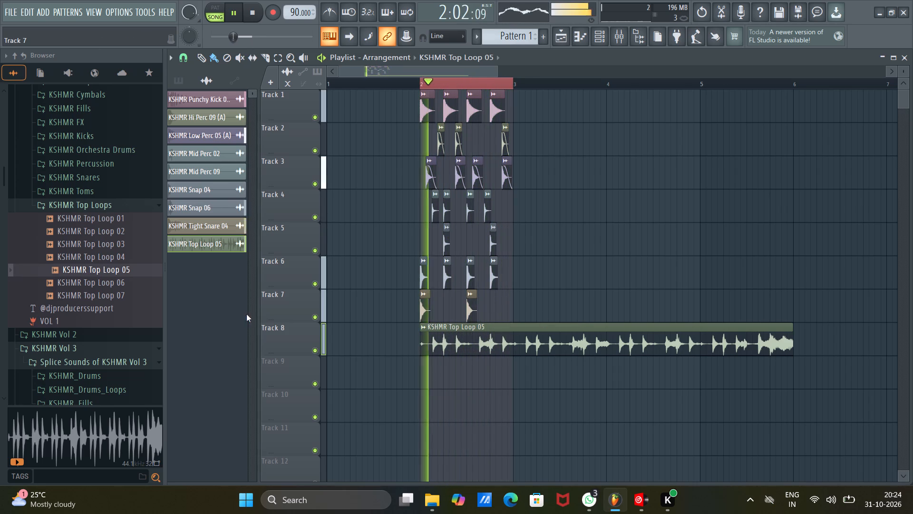
click(76, 279)
key(space)
click(76, 278)
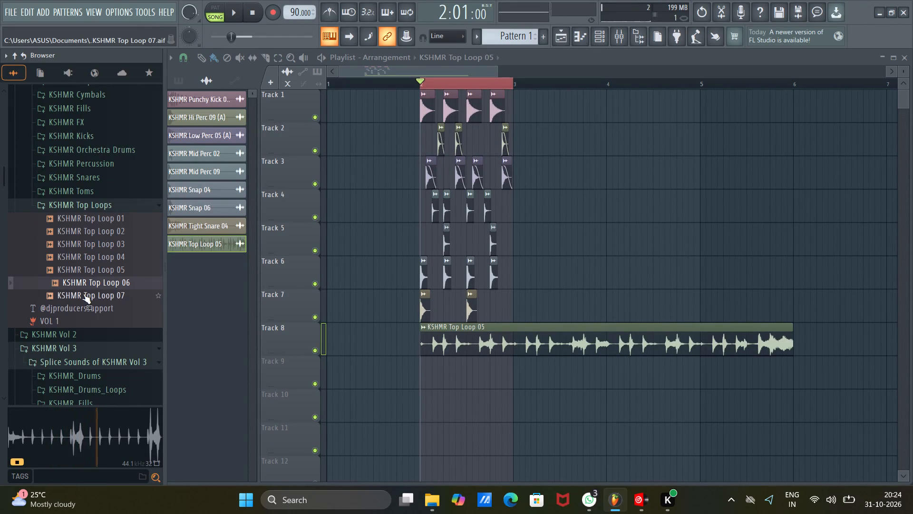
click(85, 294)
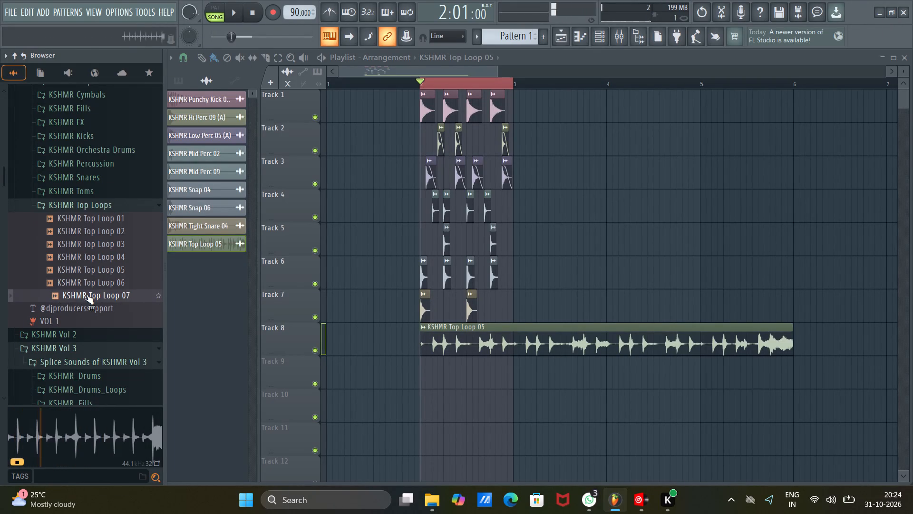
Place KSHMR Top Loop 07 on Track 9 at the start of bar 2.
drag(77, 294, 420, 369)
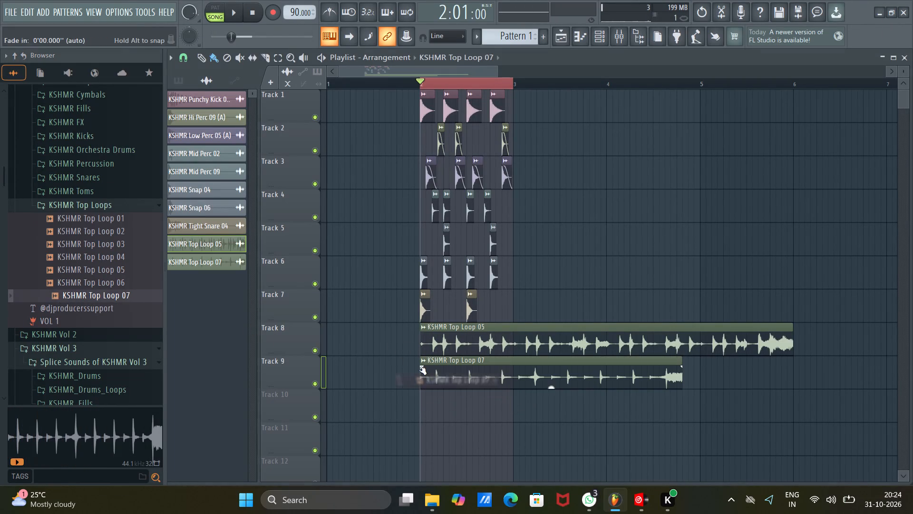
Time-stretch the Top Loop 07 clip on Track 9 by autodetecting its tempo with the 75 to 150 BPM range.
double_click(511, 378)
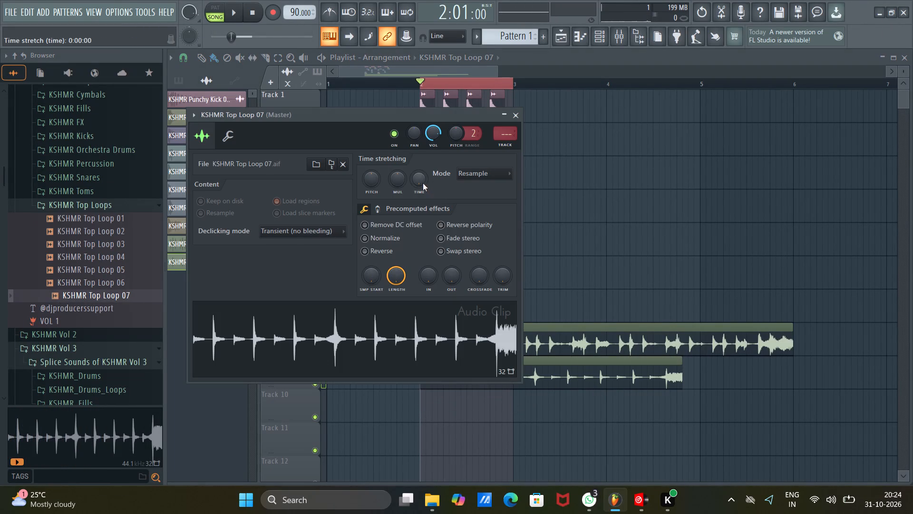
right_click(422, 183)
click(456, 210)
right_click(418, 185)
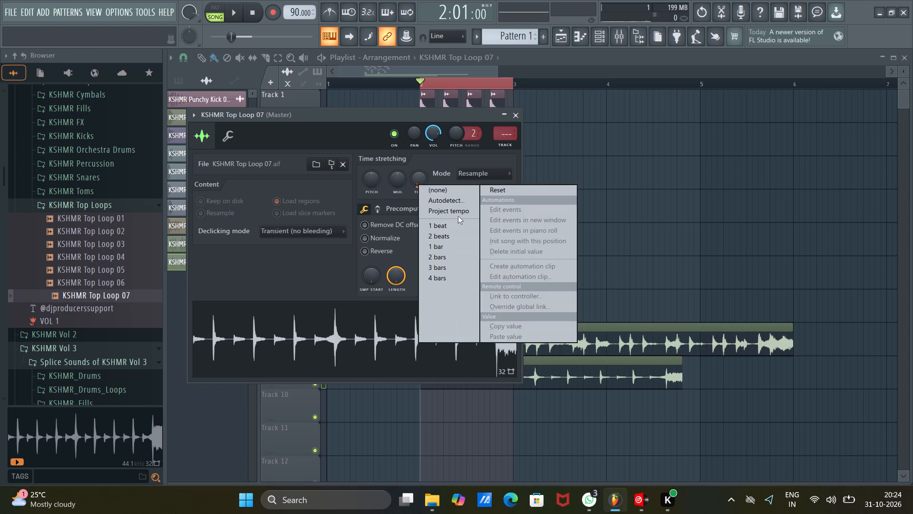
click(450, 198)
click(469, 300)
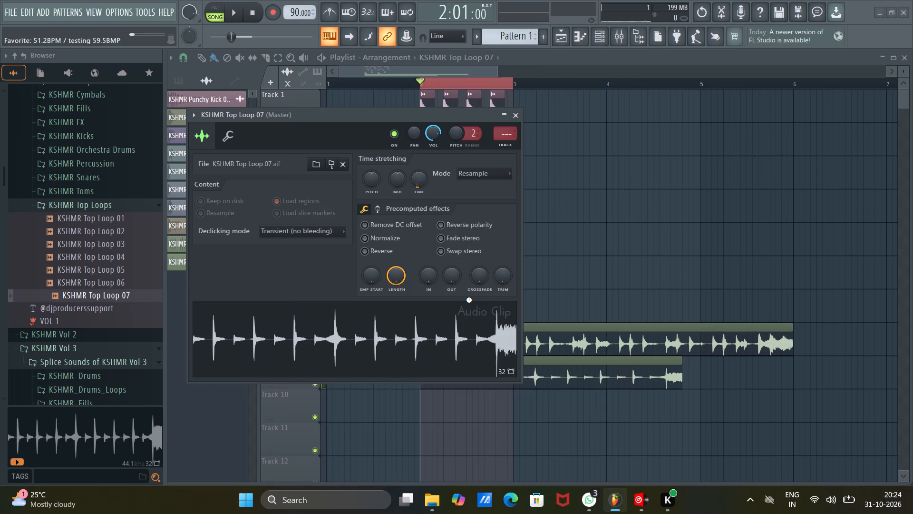
Start playback, close the clip settings, and solo Tracks 8 and 9 so only the two top loops sound.
key(space)
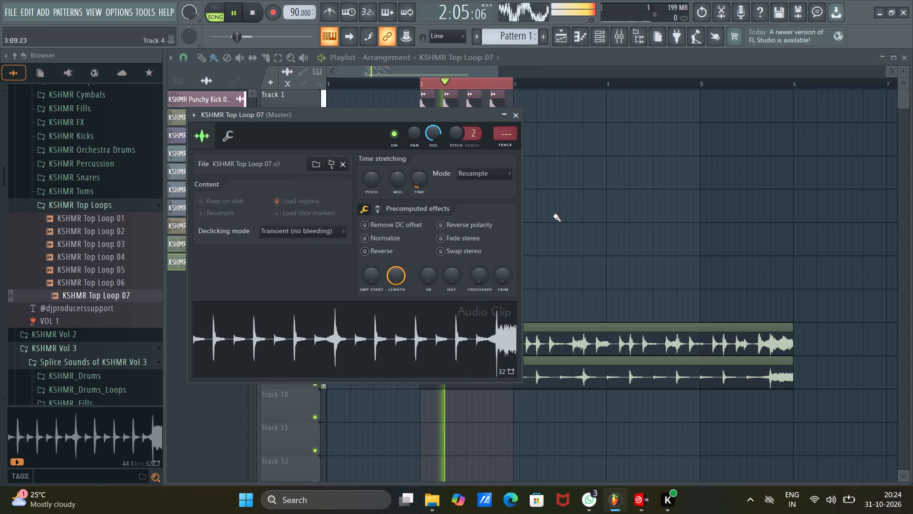
click(511, 114)
right_click(314, 354)
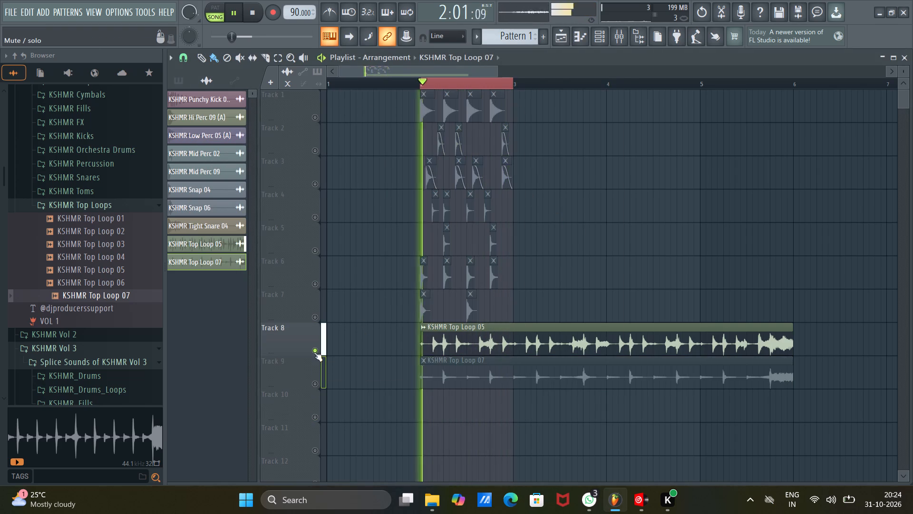
click(314, 385)
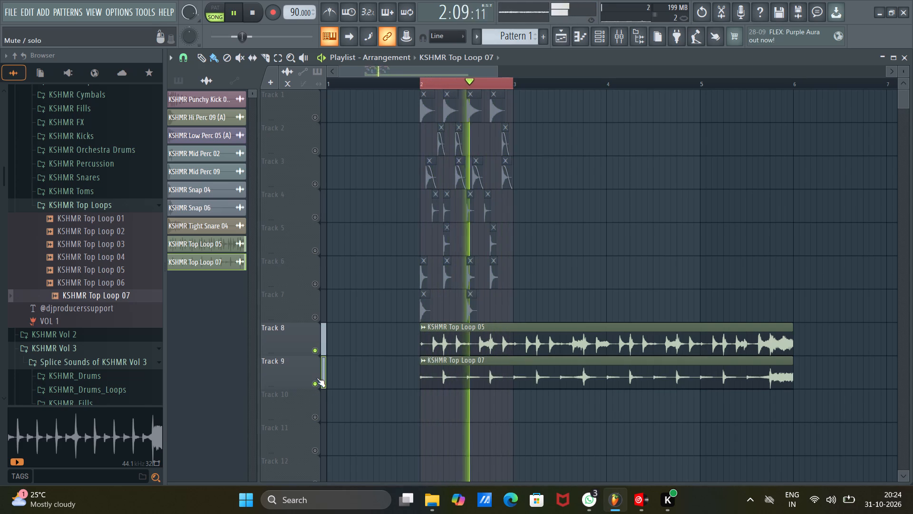
Re-detect the tempo of the Top Loop 05 clip on Track 8 with the 50 to 100 BPM range.
double_click(491, 339)
right_click(407, 165)
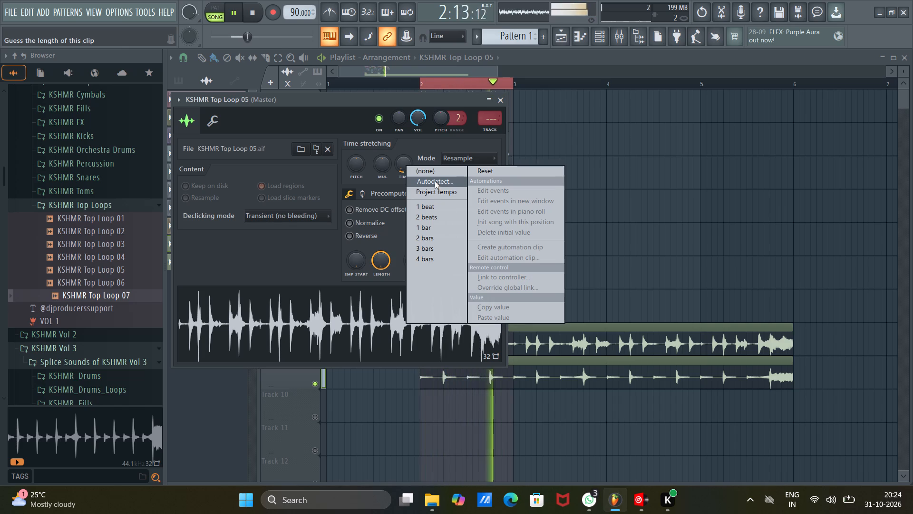
click(435, 181)
click(461, 273)
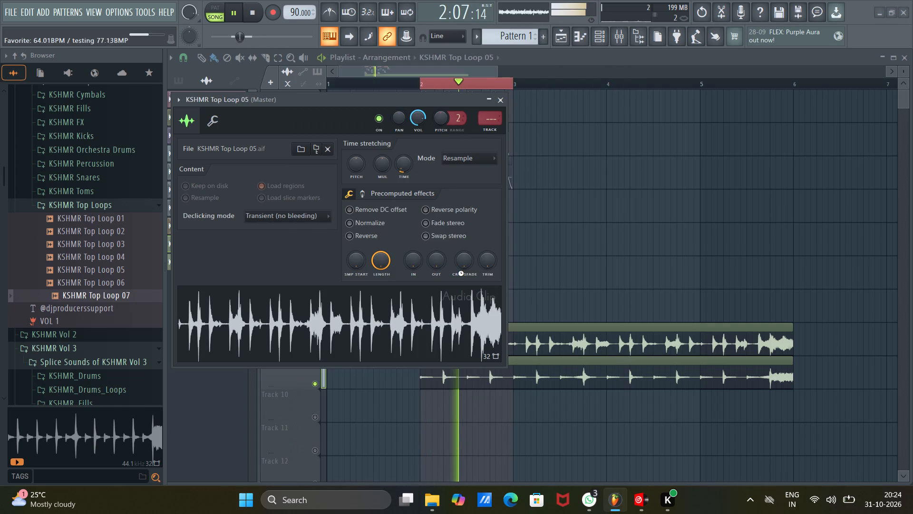
click(499, 102)
Re-detect the tempo of the Top Loop 07 clip on Track 9 with the 50 to 100 BPM range.
double_click(508, 380)
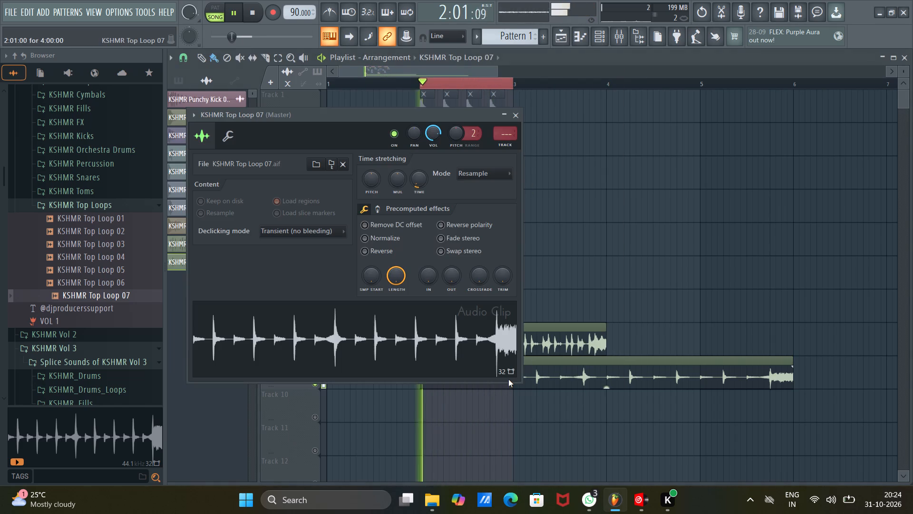
right_click(415, 184)
click(438, 201)
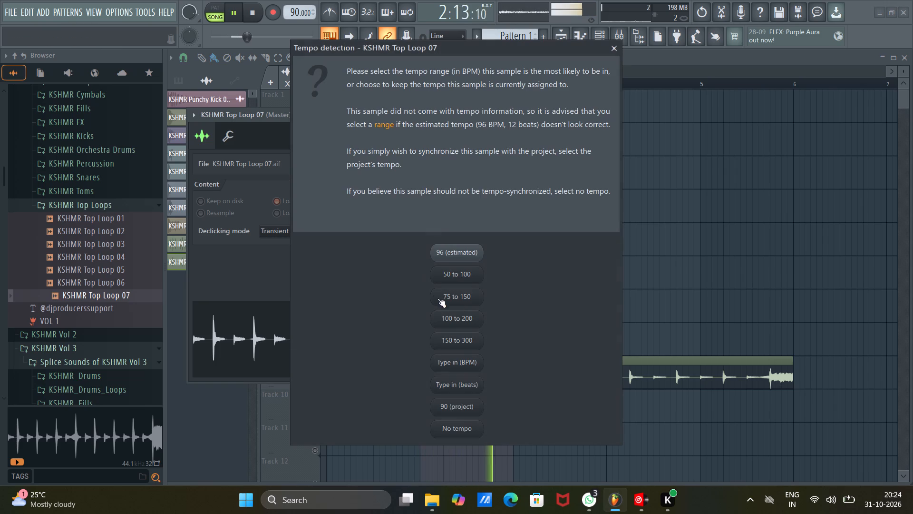
click(463, 275)
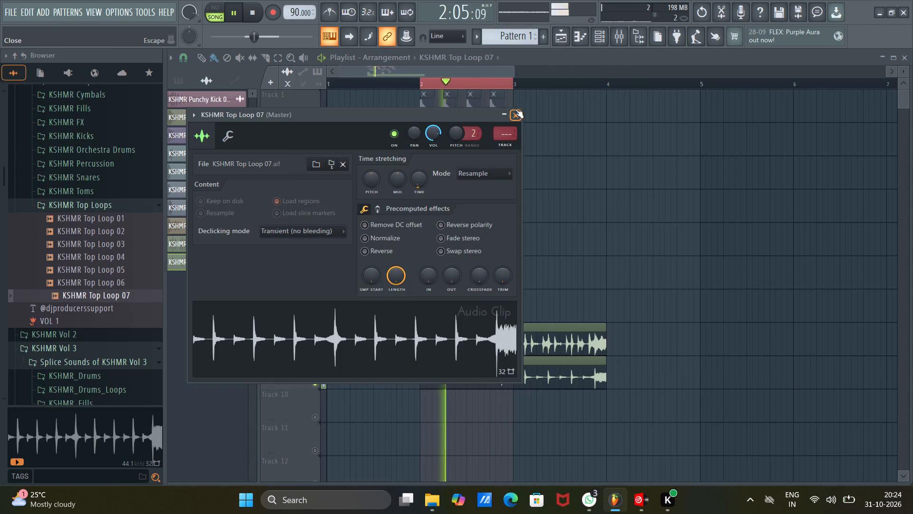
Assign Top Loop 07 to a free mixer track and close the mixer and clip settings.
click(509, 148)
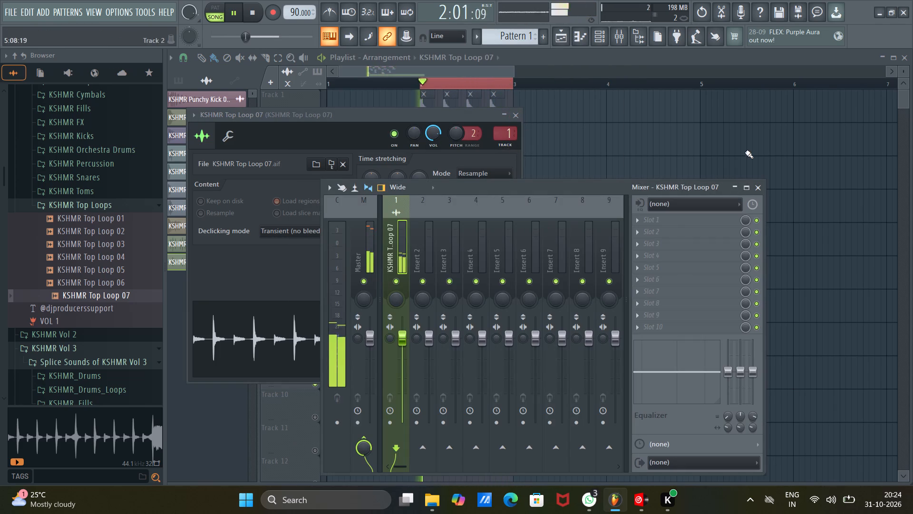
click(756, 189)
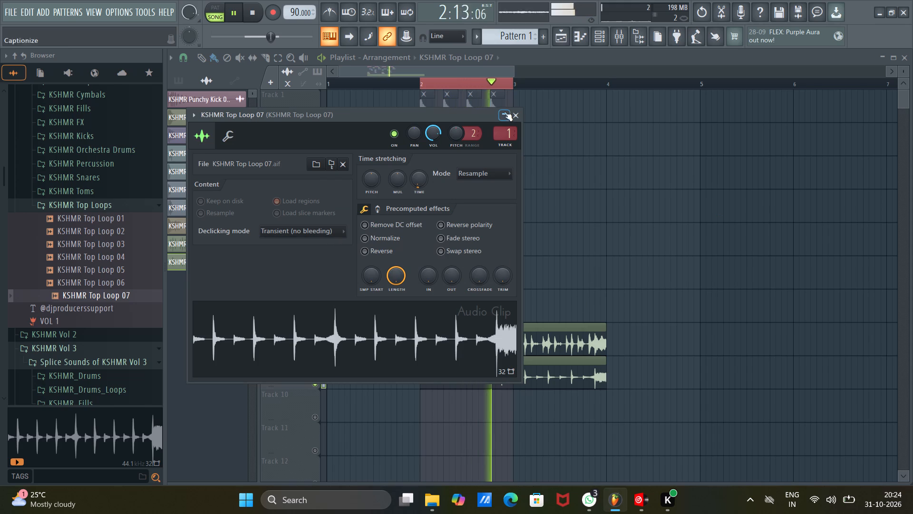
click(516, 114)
Replay the two top loops and check the clip settings of Top Loop 05 and Top Loop 07.
key(space)
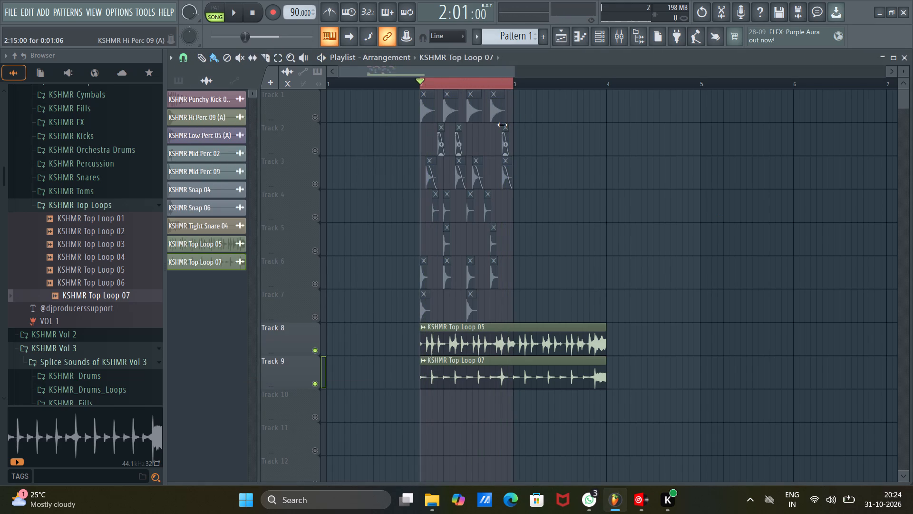
key(space)
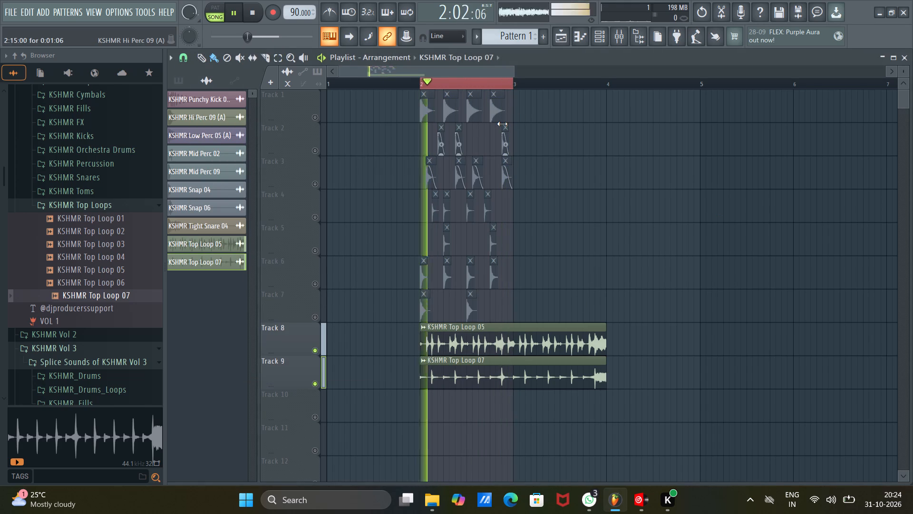
double_click(481, 336)
double_click(486, 343)
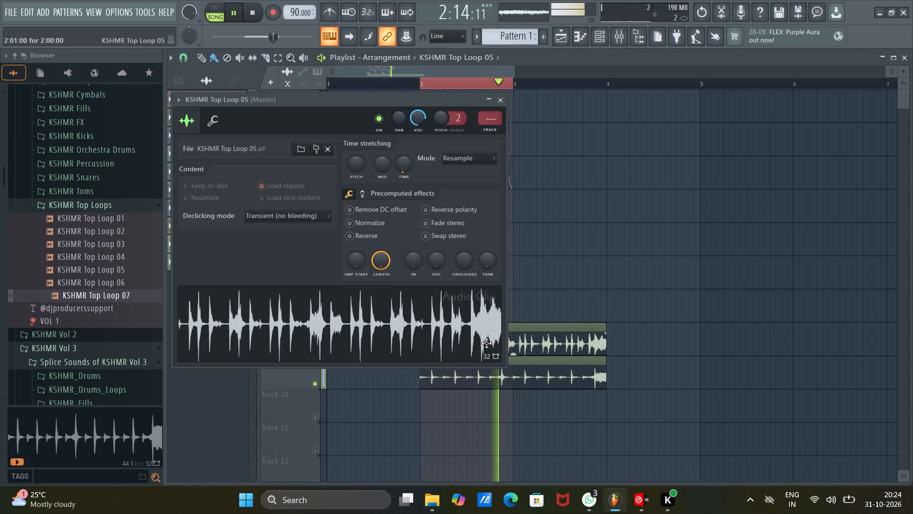
click(500, 103)
double_click(516, 378)
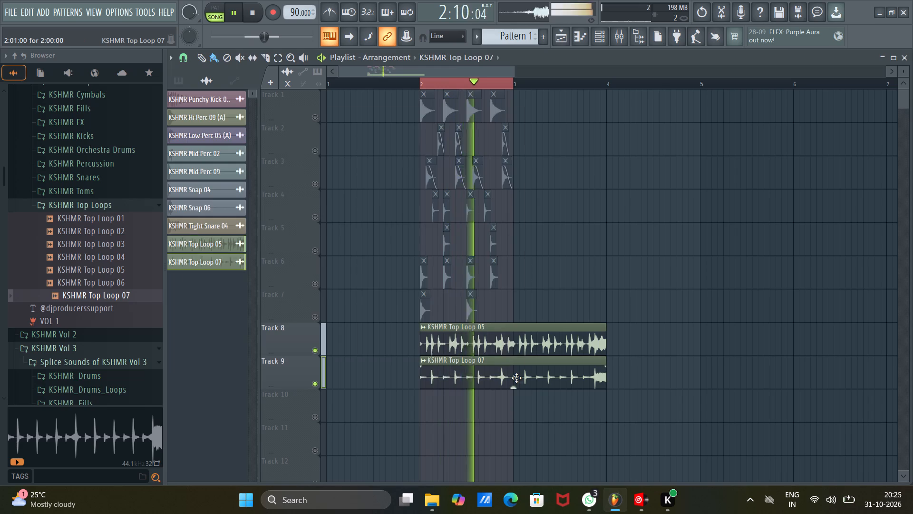
right_click(510, 138)
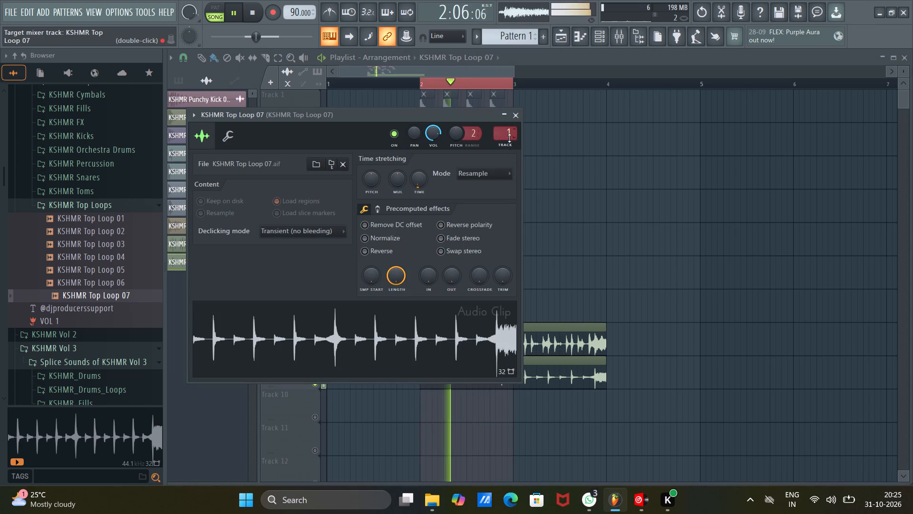
click(541, 143)
click(517, 117)
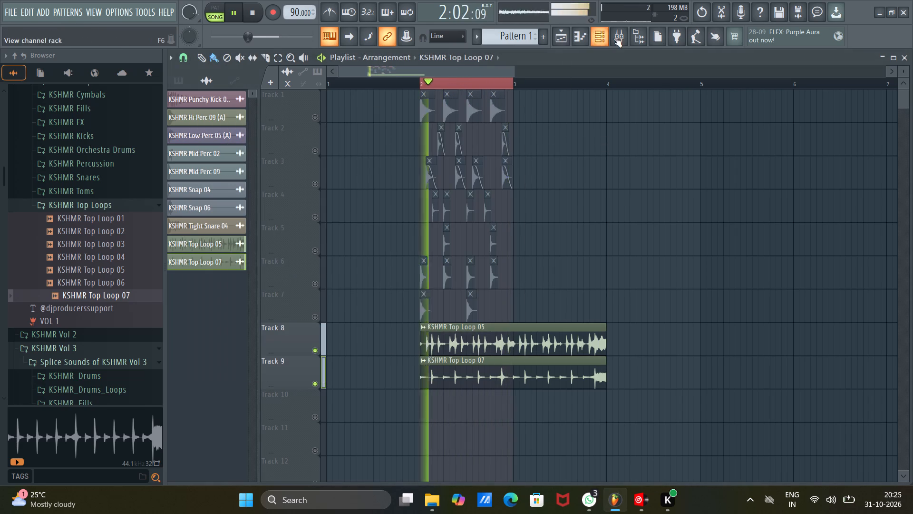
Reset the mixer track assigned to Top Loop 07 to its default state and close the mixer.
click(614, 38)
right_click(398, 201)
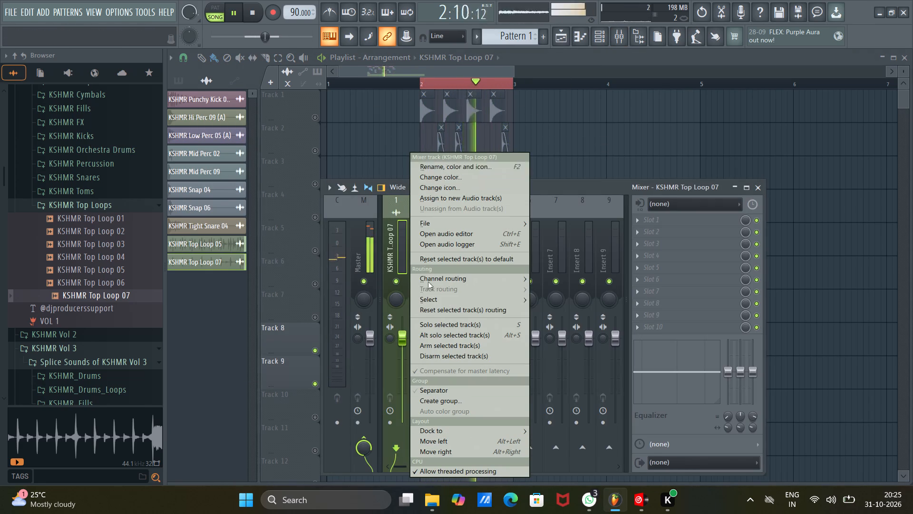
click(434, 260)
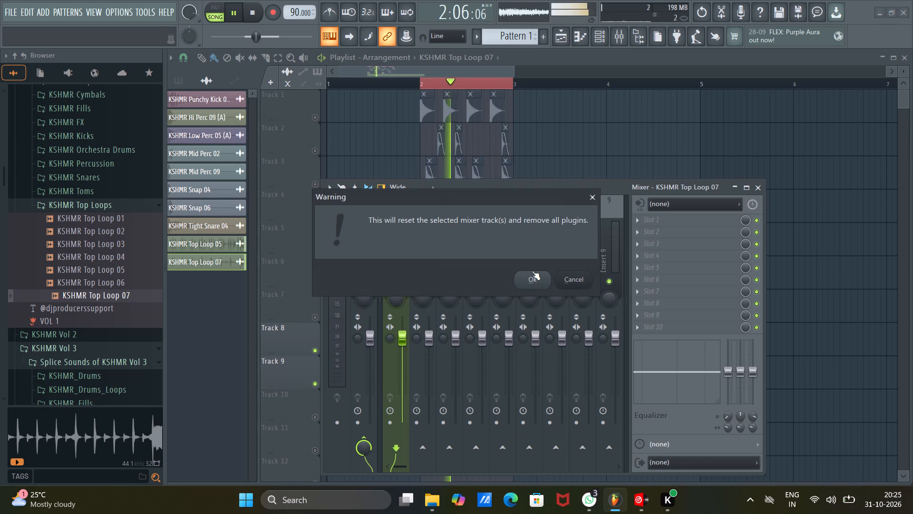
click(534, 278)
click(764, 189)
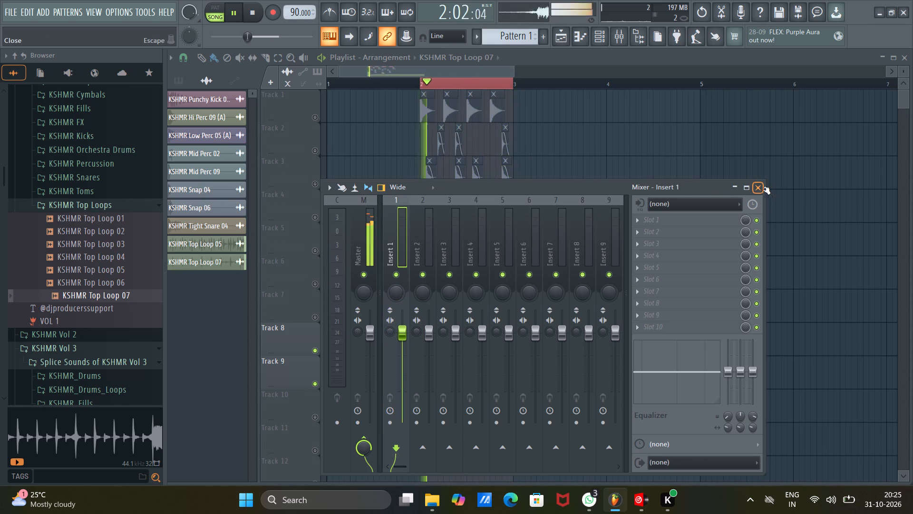
Unmute the Punchy Kick on Track 1 so it plays with the top loops.
scroll(474, 181, up, 2)
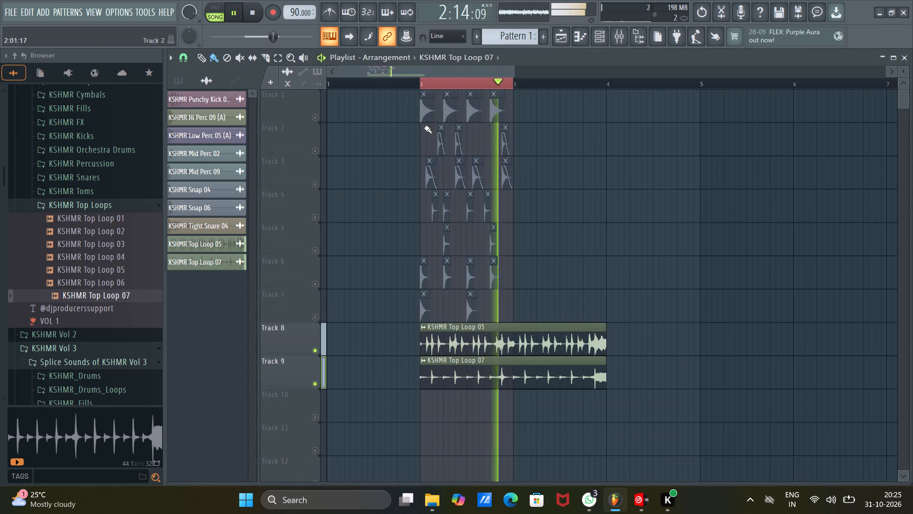
click(310, 117)
click(315, 119)
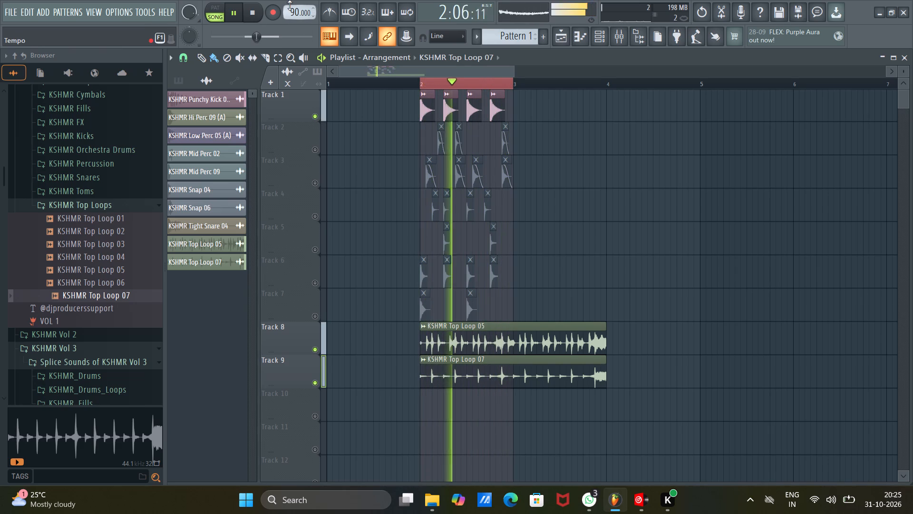
Set the project tempo to 95 BPM.
scroll(290, 5, up, 5)
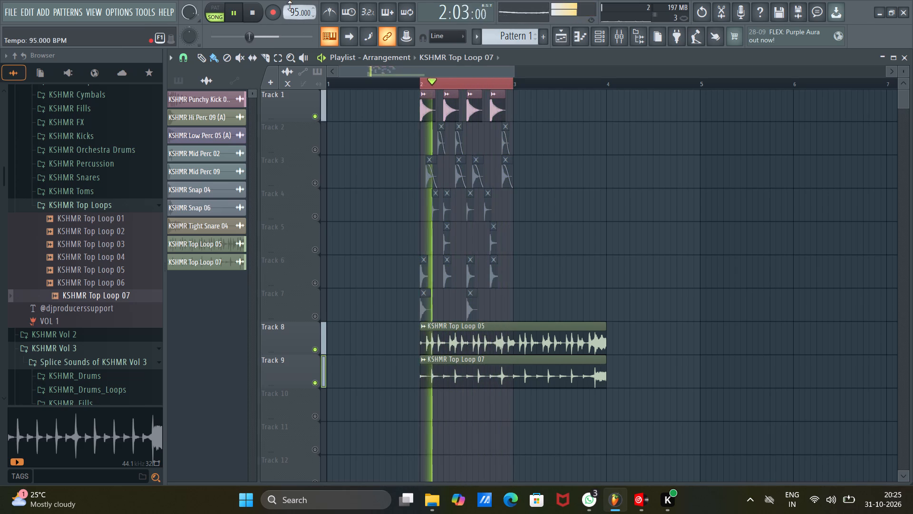
Unmute the Hi Perc 09 (A) clips on Track 2.
click(317, 152)
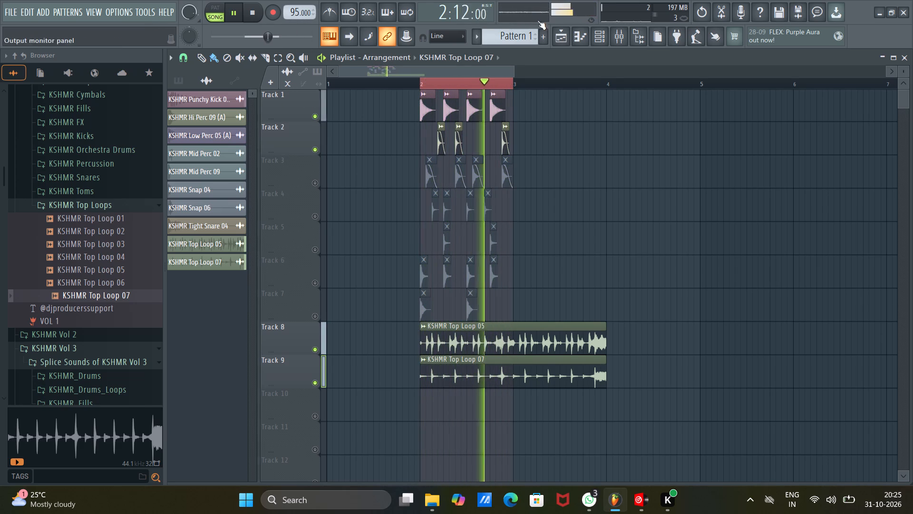
Assign KSHMR Punchy Kick 05 (E) to the free mixer track 1 and close its windows.
double_click(450, 112)
click(489, 131)
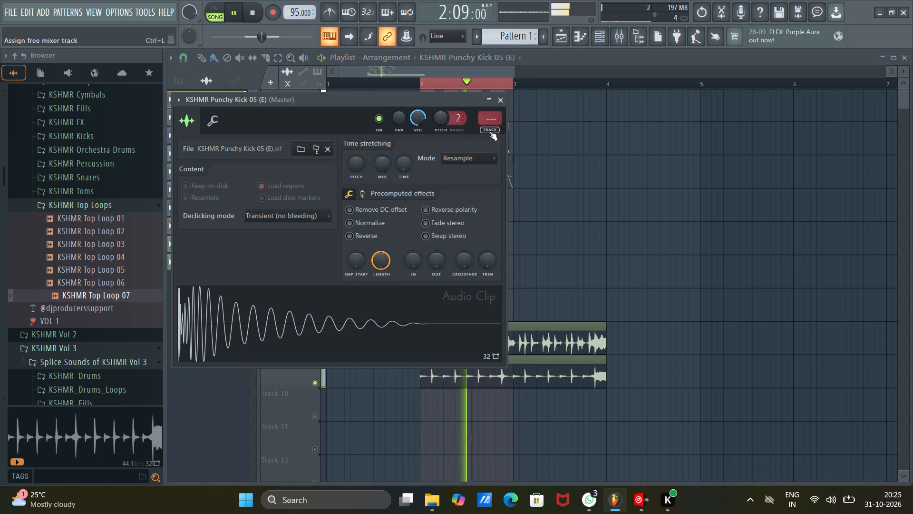
click(757, 192)
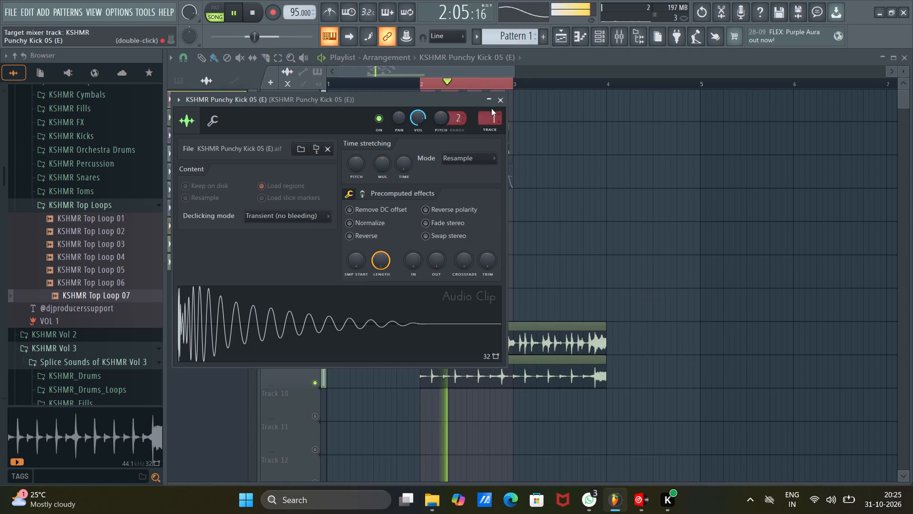
click(502, 103)
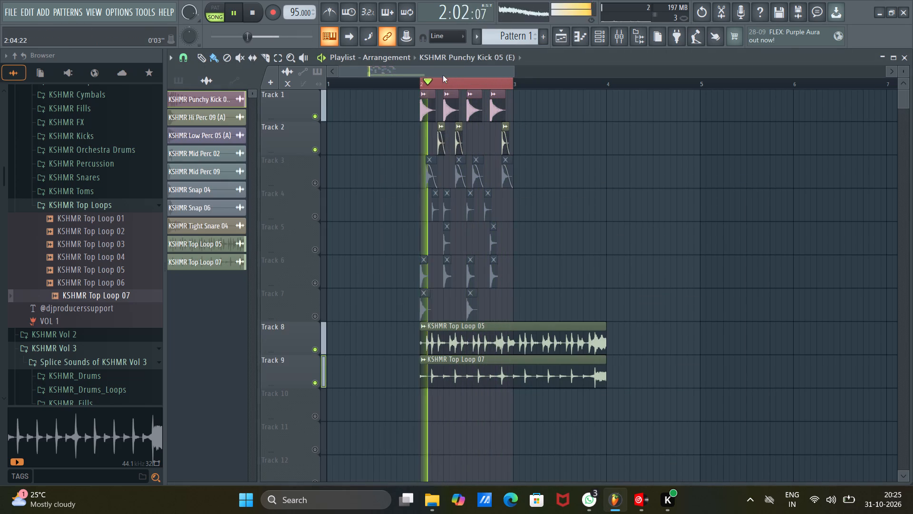
Assign KSHMR Hi Perc 09 (A) from Track 2 to the free mixer track 2 and close its windows.
scroll(444, 87, up, 9)
double_click(437, 141)
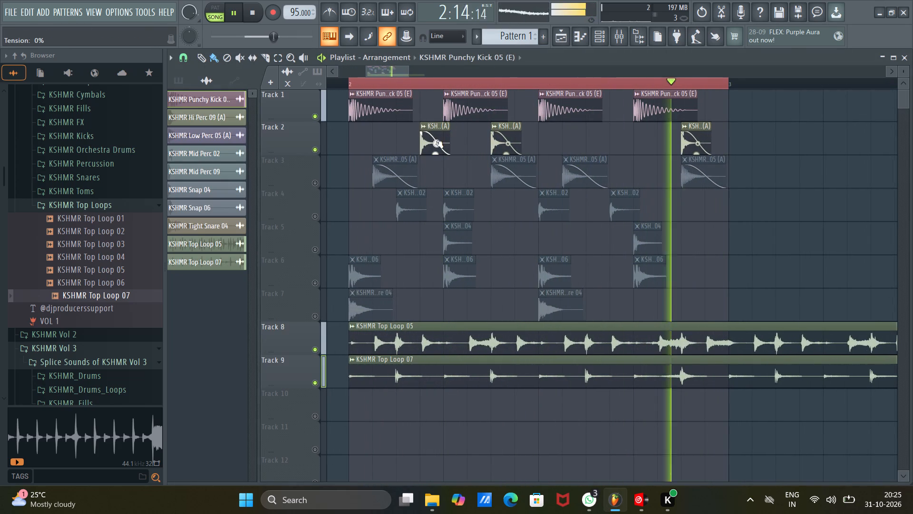
double_click(439, 137)
double_click(439, 135)
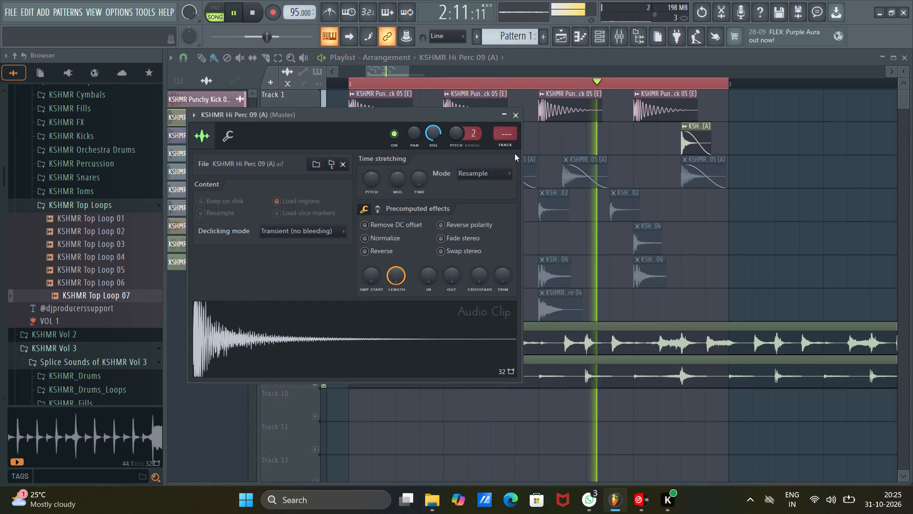
click(504, 145)
click(514, 119)
click(559, 192)
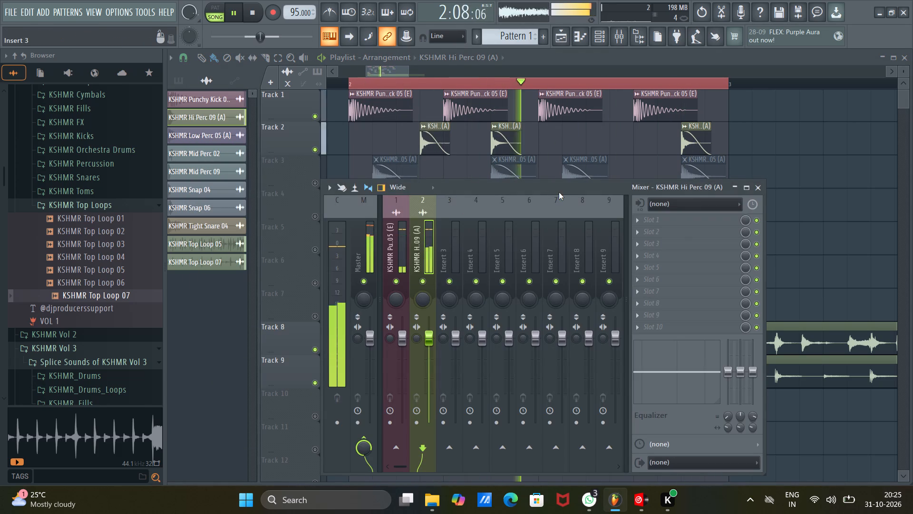
click(755, 189)
Assign KSHMR Low Perc 05 (A) from Track 3 to the free mixer track 3 and close its windows.
double_click(390, 177)
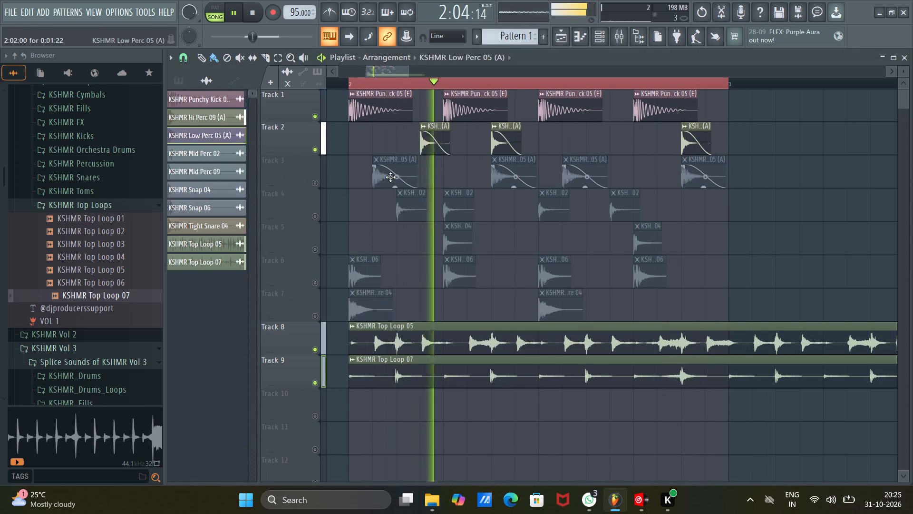
click(519, 162)
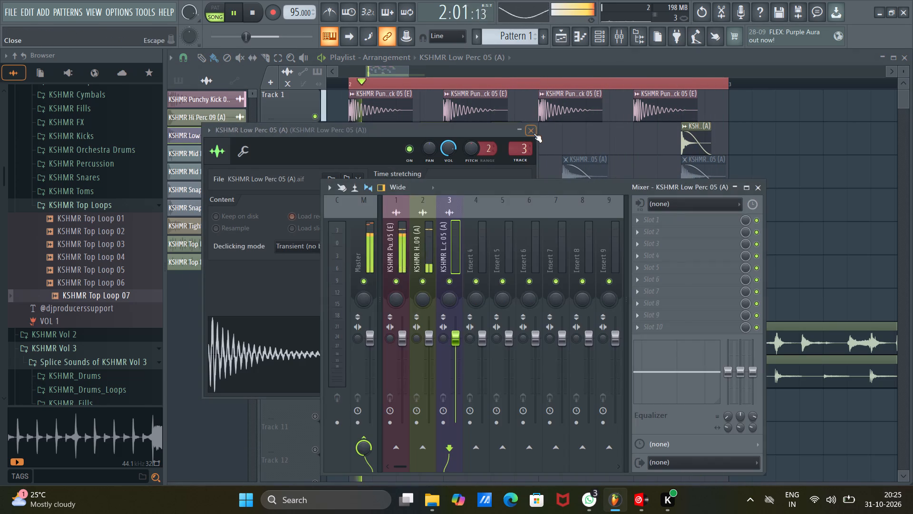
click(533, 132)
click(760, 190)
Unmute the Low Perc 05 (A) clips on Track 3.
click(314, 181)
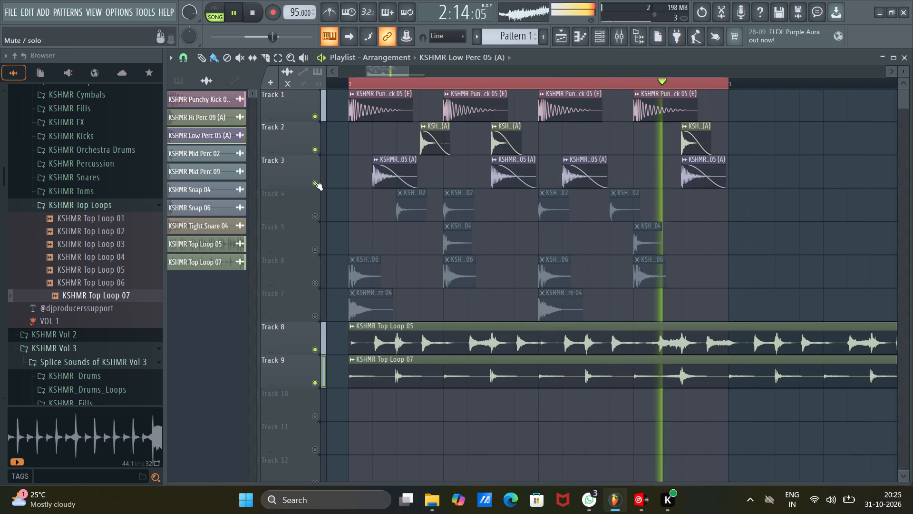
Assign KSHMR Mid Perc 02 from Track 4 to the free mixer track 4 and close its windows.
triple_click(411, 208)
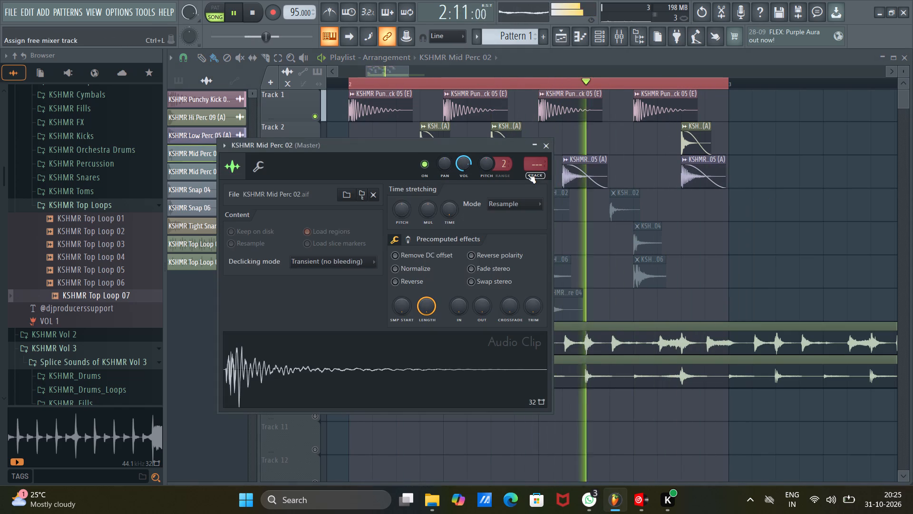
click(529, 175)
click(758, 188)
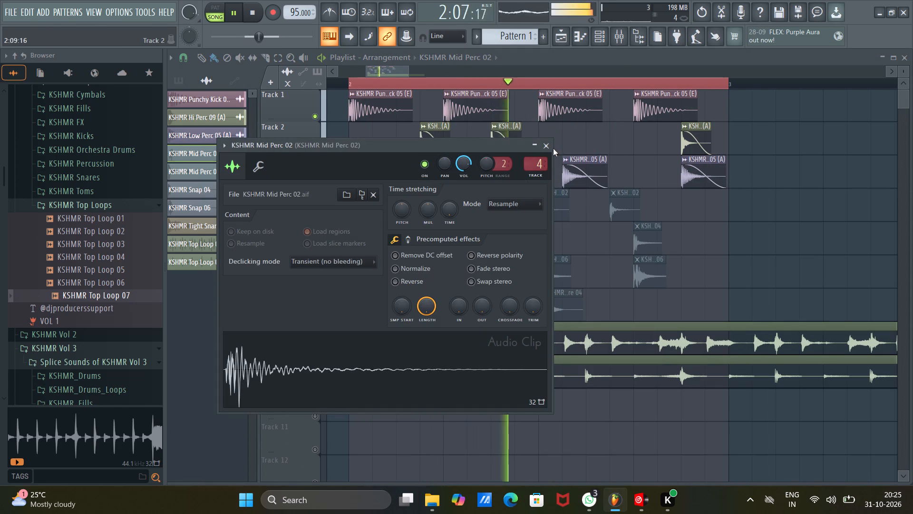
click(549, 149)
double_click(405, 208)
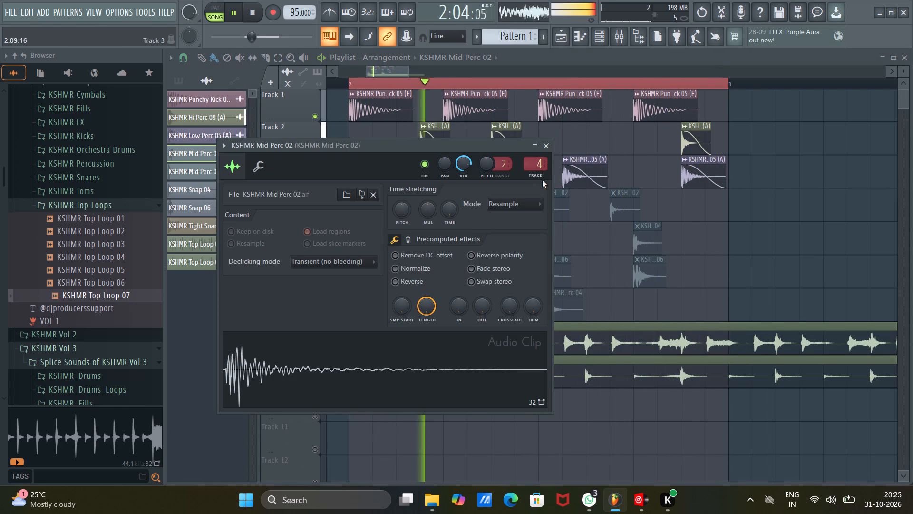
click(547, 147)
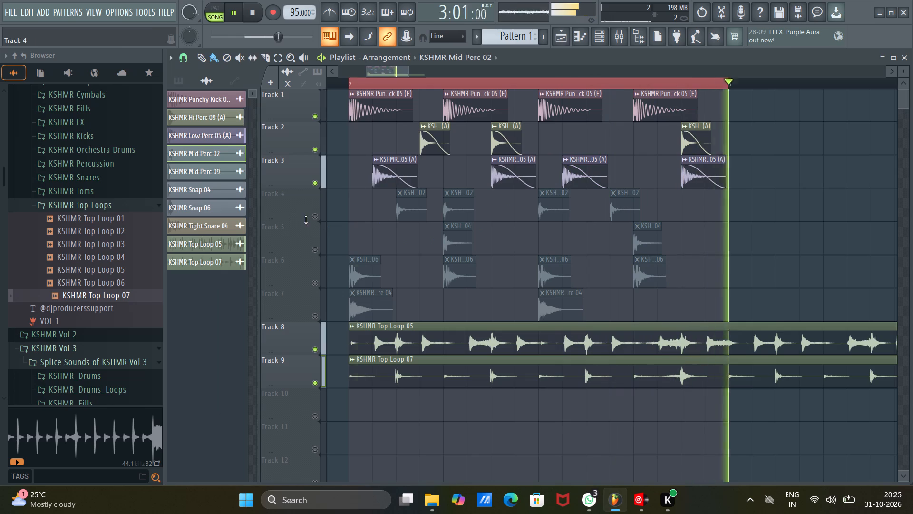
Unmute the KSHMR Mid Perc 02 clips on Track 4.
click(313, 218)
double_click(408, 205)
click(554, 144)
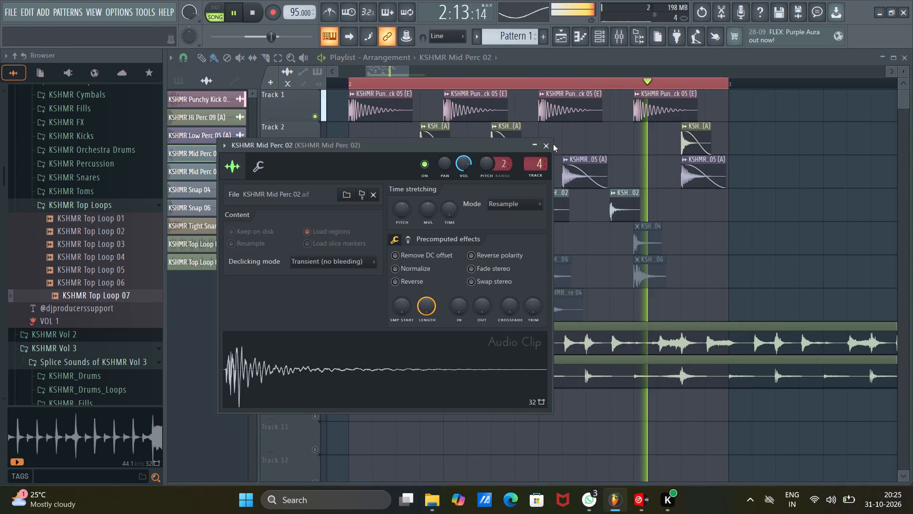
click(544, 148)
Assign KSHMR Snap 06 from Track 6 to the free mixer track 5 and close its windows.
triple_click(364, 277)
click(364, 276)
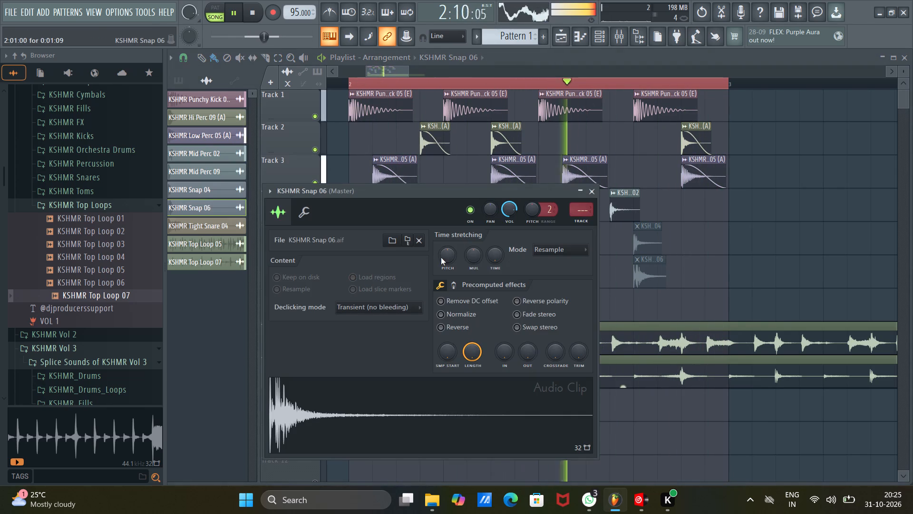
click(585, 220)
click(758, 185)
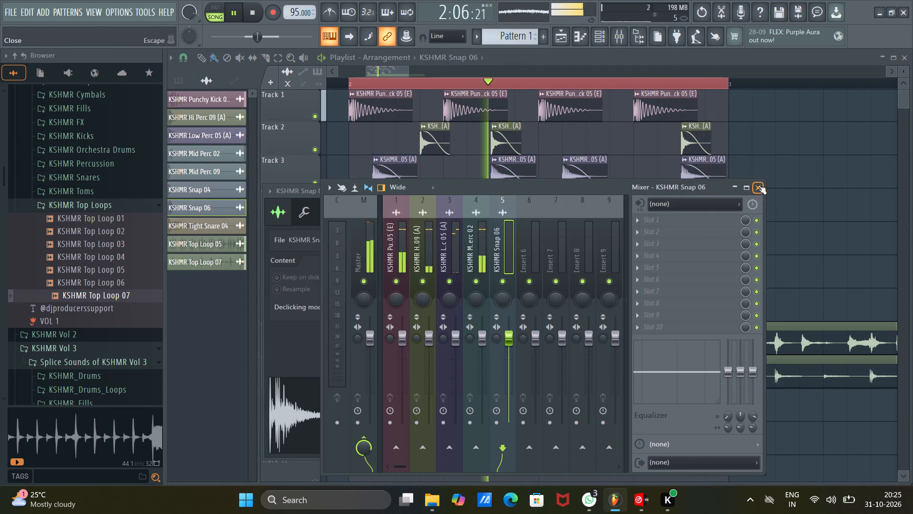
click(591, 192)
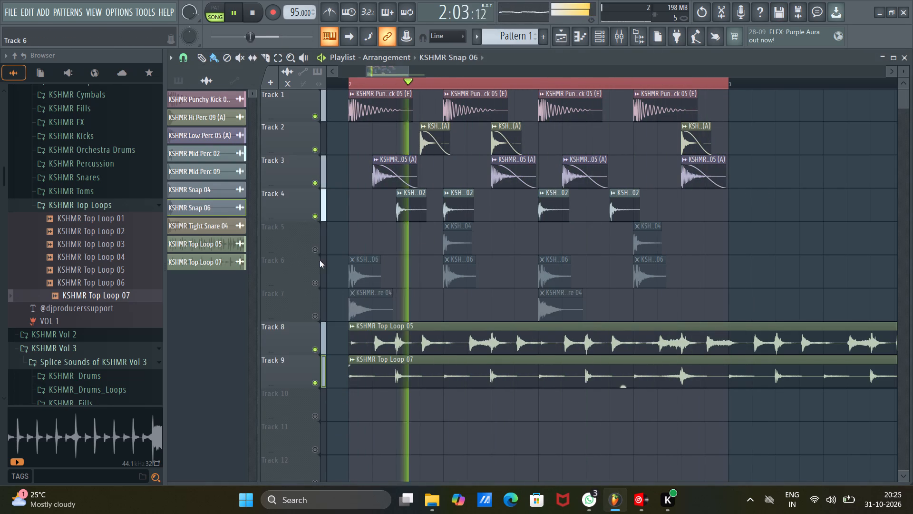
Unmute the snap and snare clips on Tracks 5, 6 and 7.
click(315, 254)
click(315, 283)
click(315, 316)
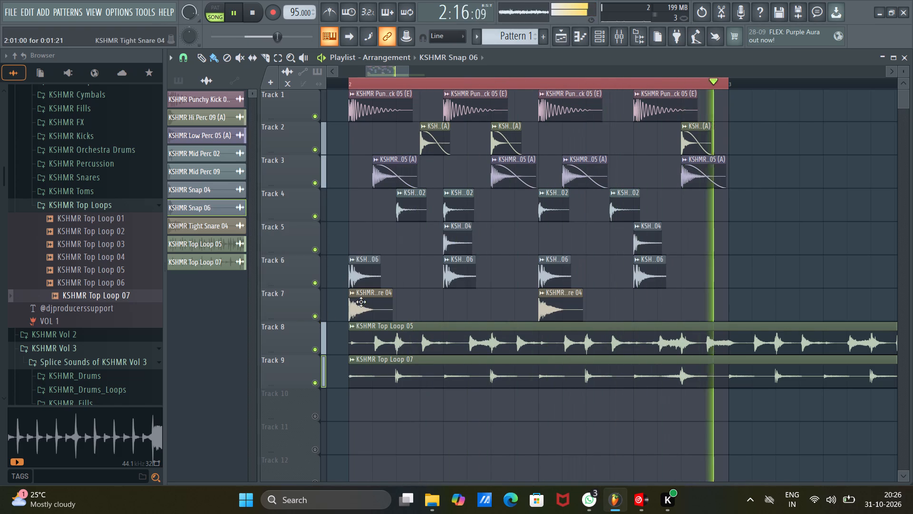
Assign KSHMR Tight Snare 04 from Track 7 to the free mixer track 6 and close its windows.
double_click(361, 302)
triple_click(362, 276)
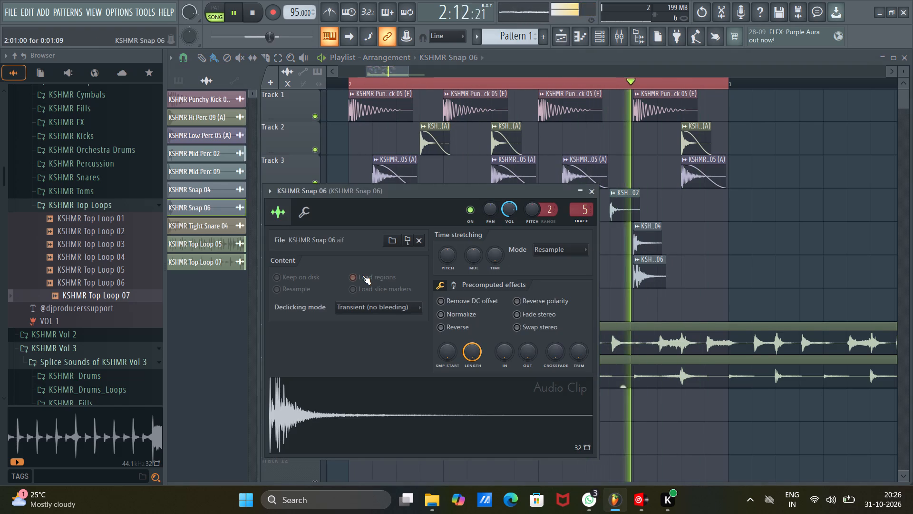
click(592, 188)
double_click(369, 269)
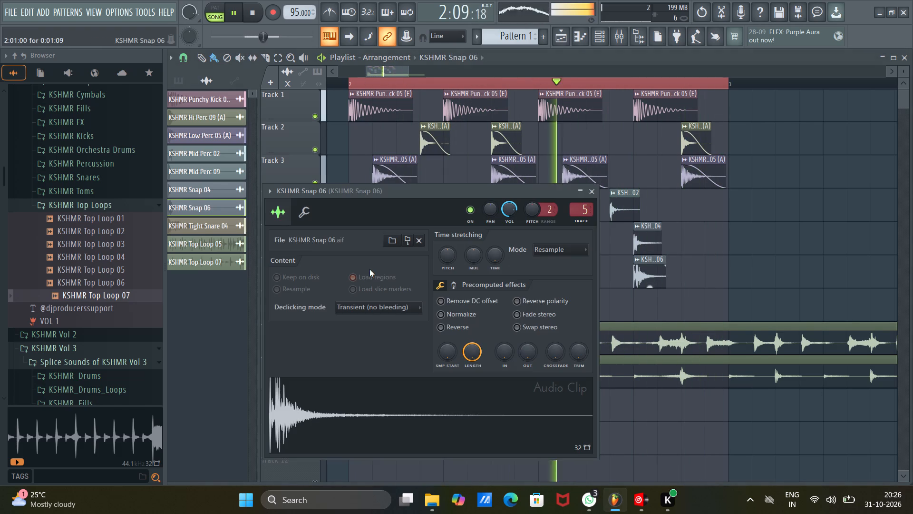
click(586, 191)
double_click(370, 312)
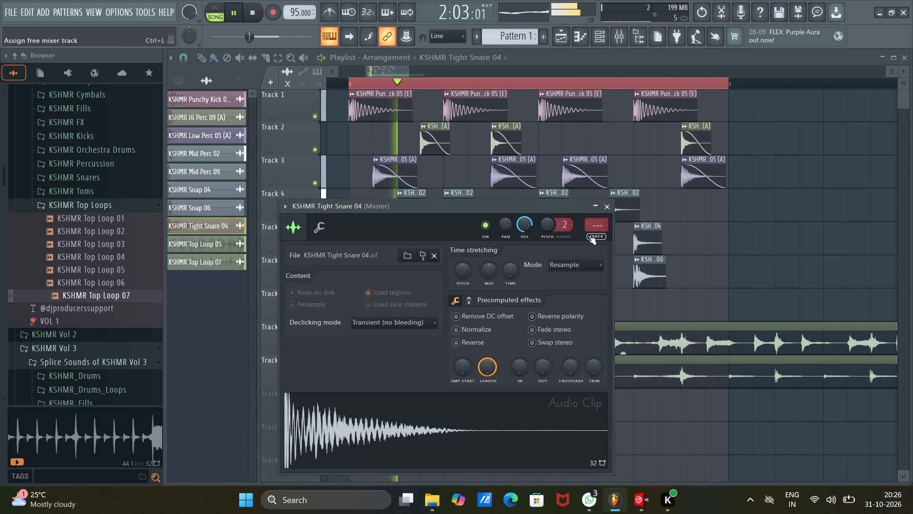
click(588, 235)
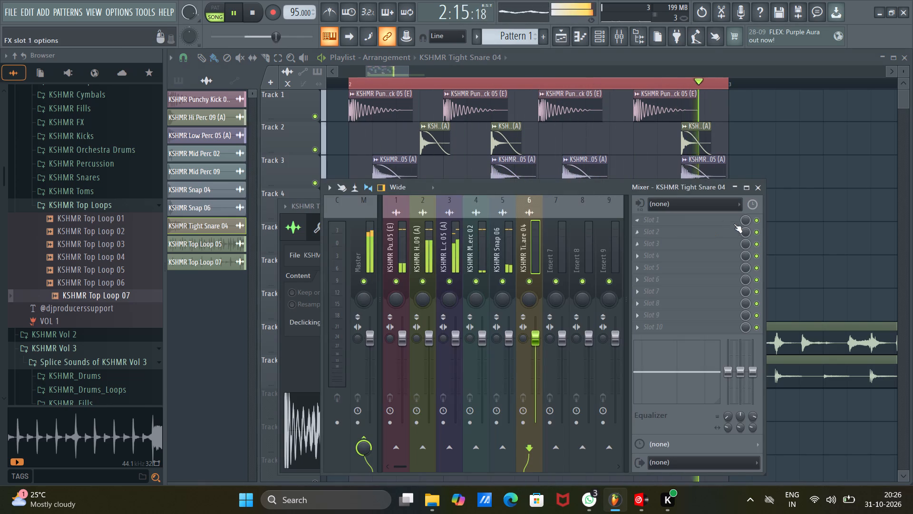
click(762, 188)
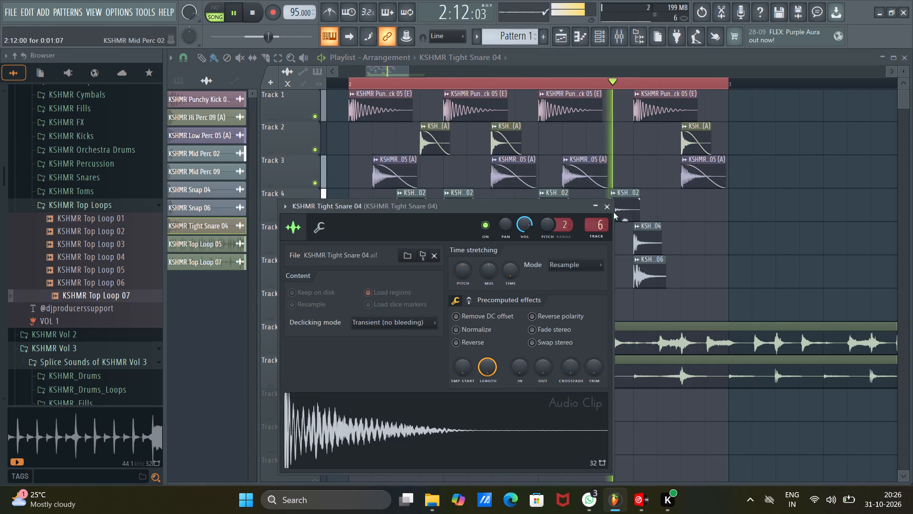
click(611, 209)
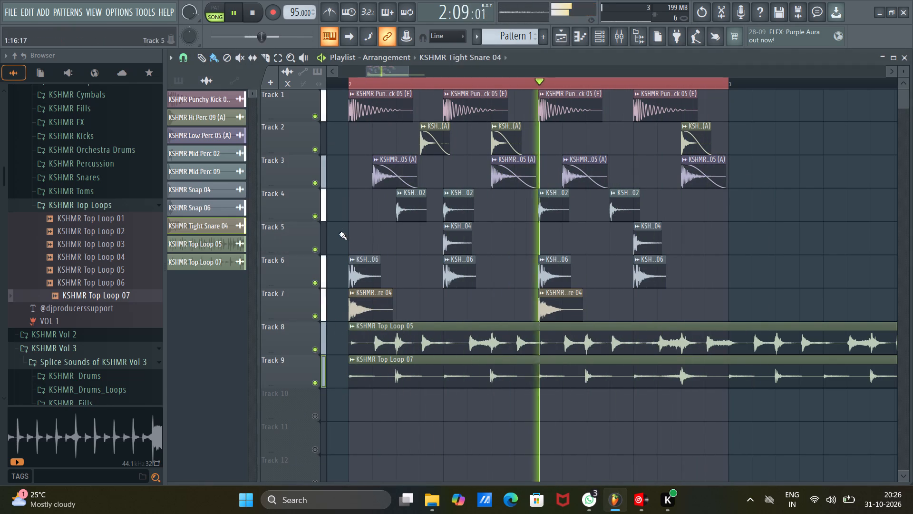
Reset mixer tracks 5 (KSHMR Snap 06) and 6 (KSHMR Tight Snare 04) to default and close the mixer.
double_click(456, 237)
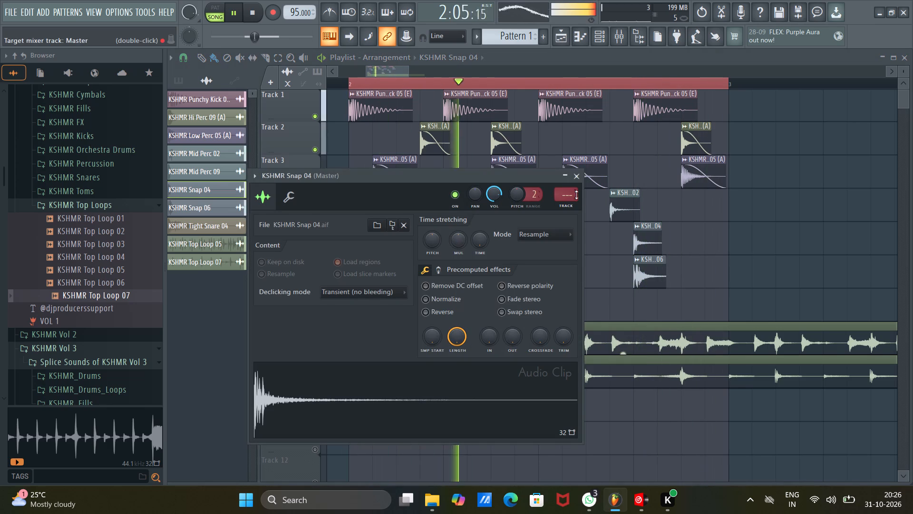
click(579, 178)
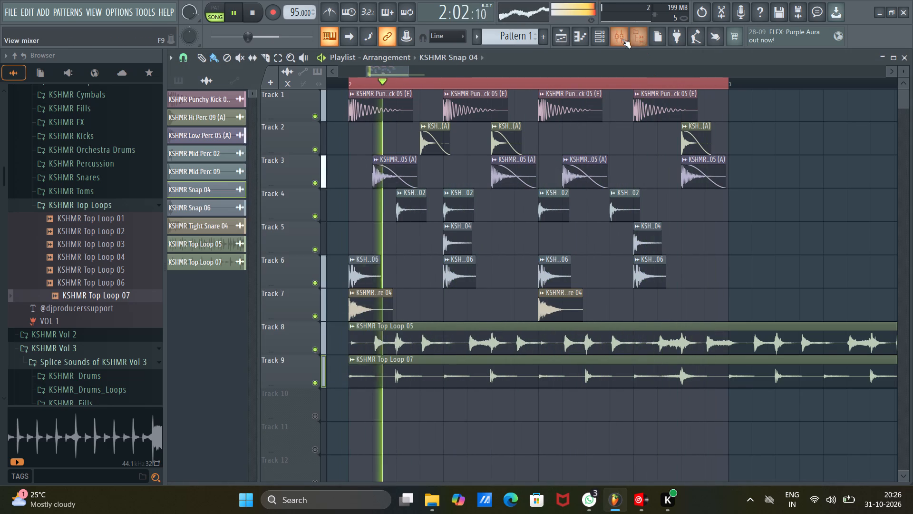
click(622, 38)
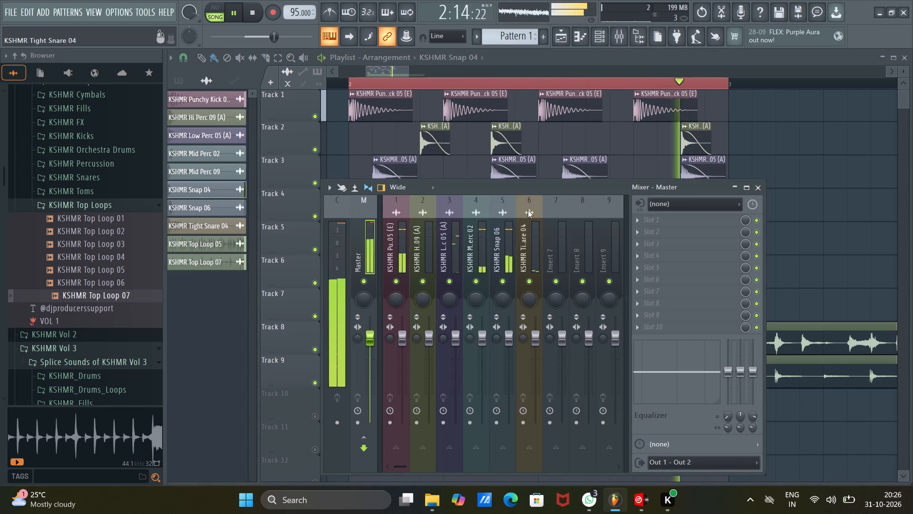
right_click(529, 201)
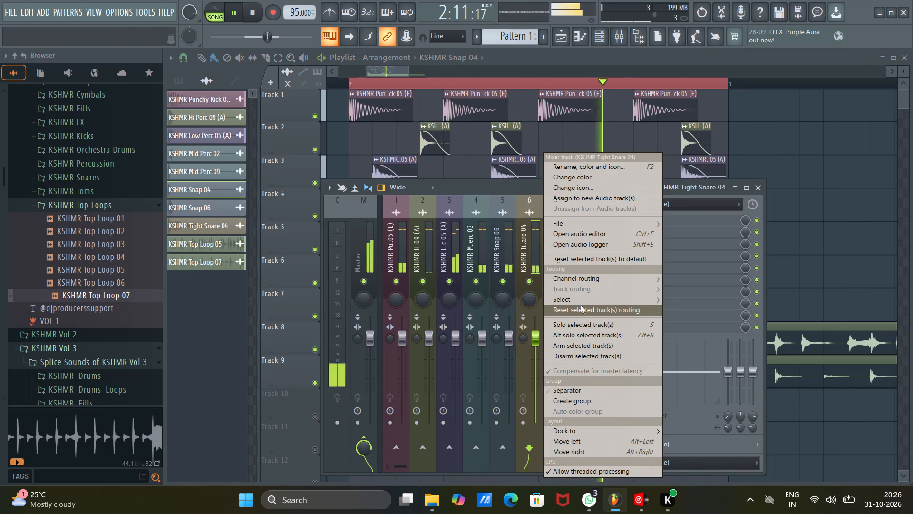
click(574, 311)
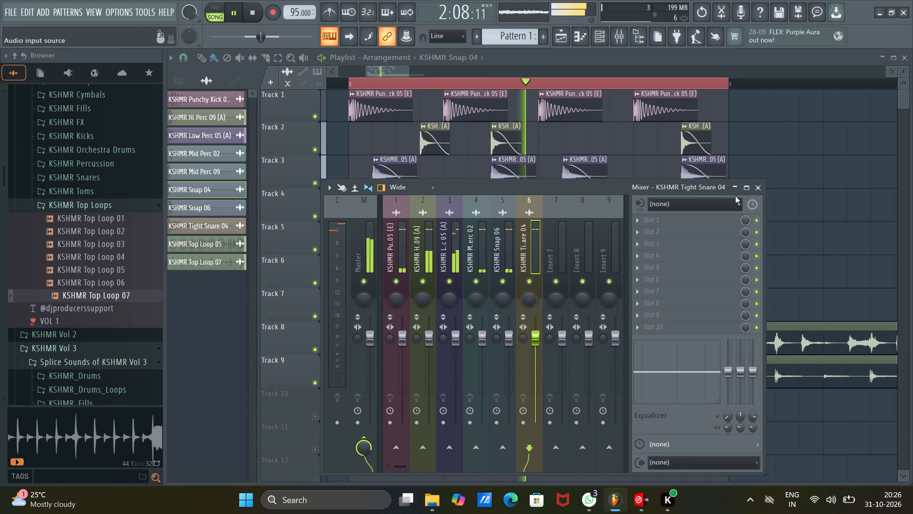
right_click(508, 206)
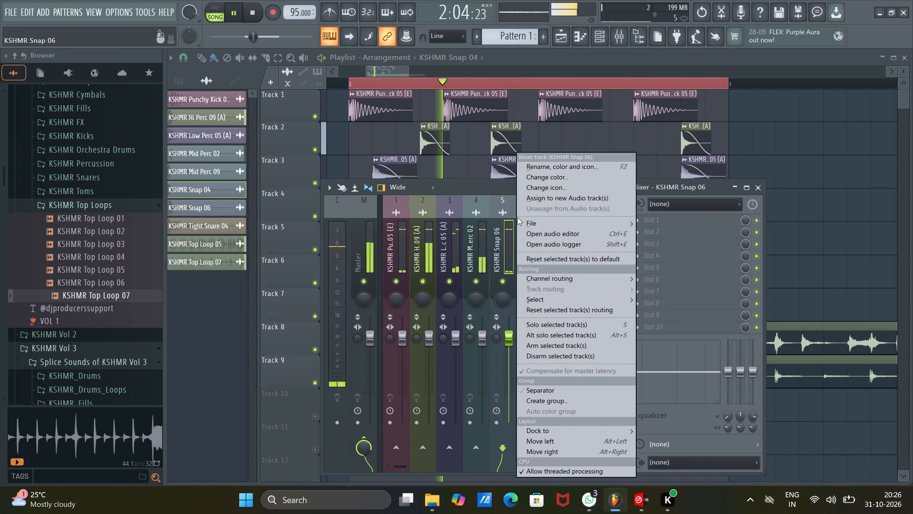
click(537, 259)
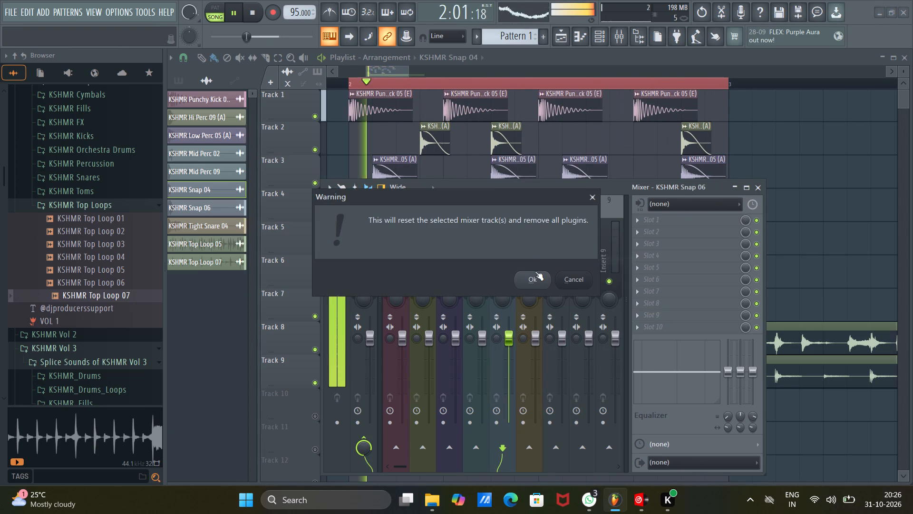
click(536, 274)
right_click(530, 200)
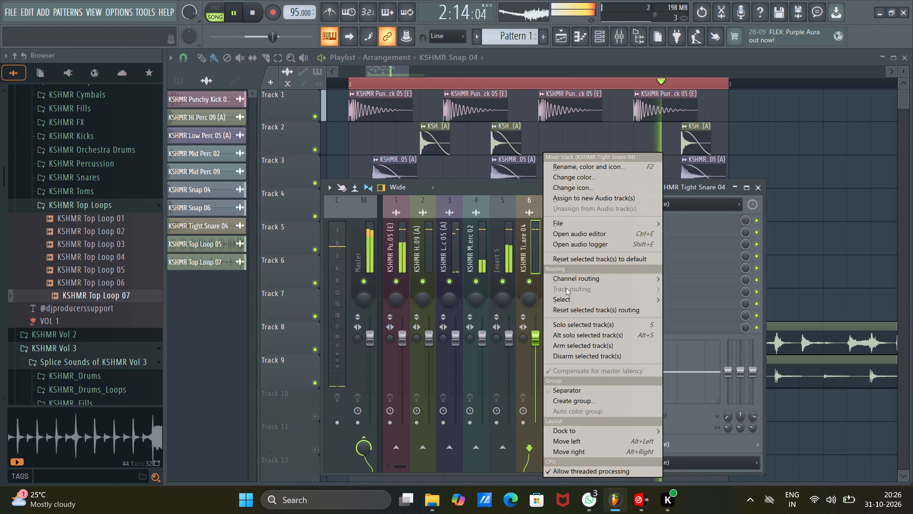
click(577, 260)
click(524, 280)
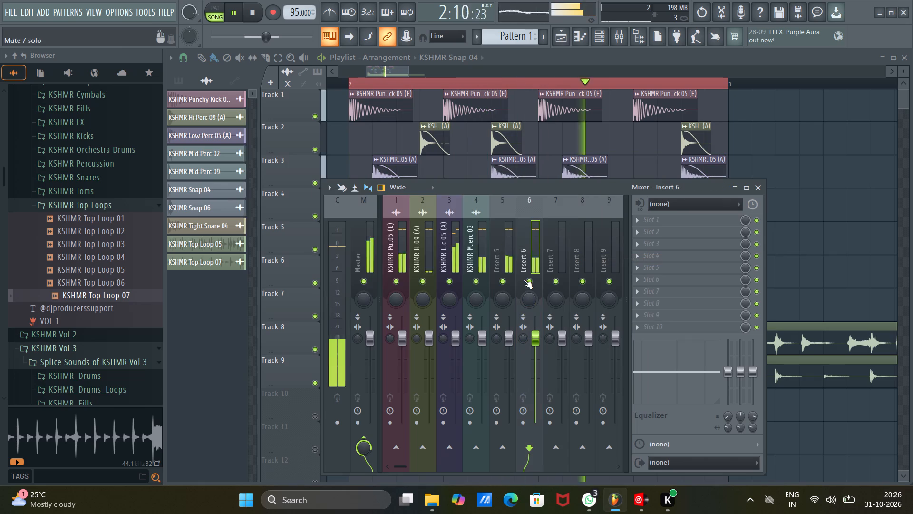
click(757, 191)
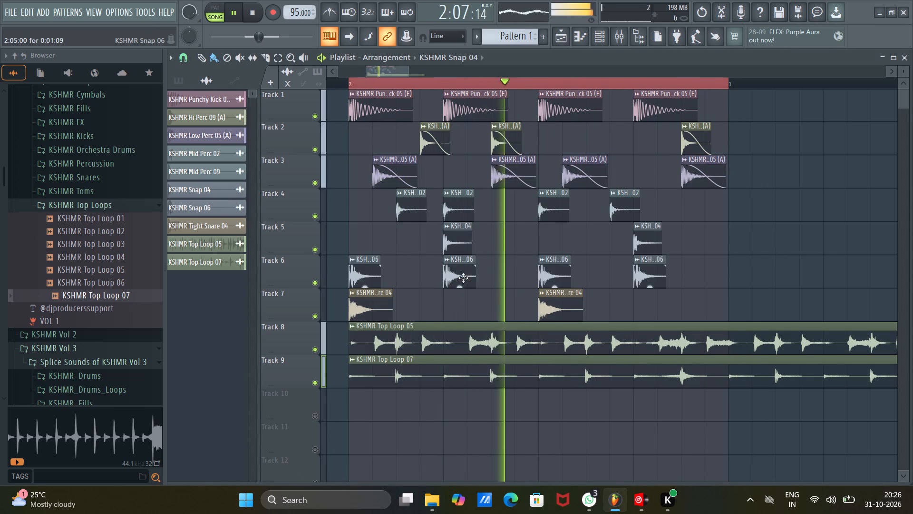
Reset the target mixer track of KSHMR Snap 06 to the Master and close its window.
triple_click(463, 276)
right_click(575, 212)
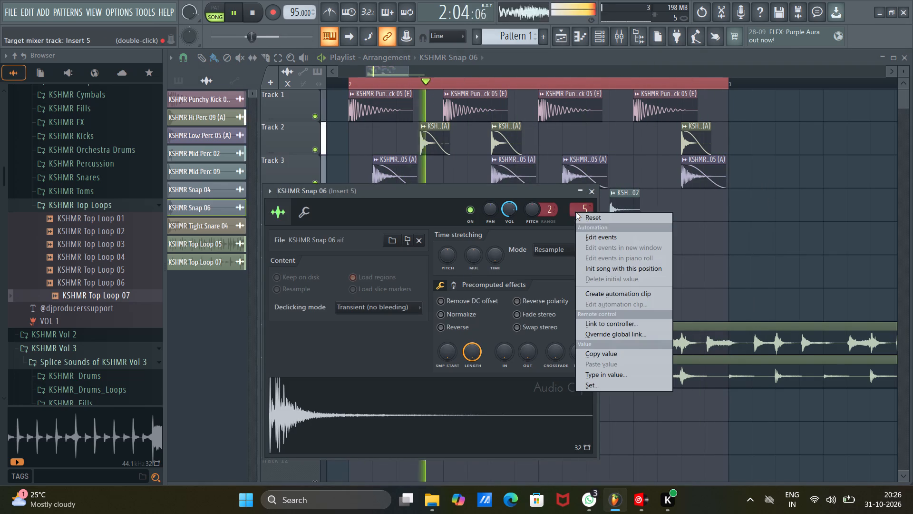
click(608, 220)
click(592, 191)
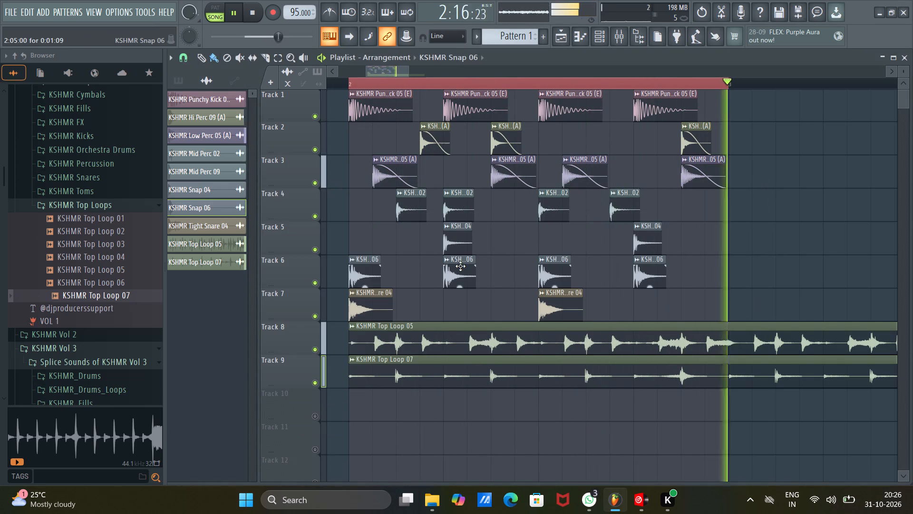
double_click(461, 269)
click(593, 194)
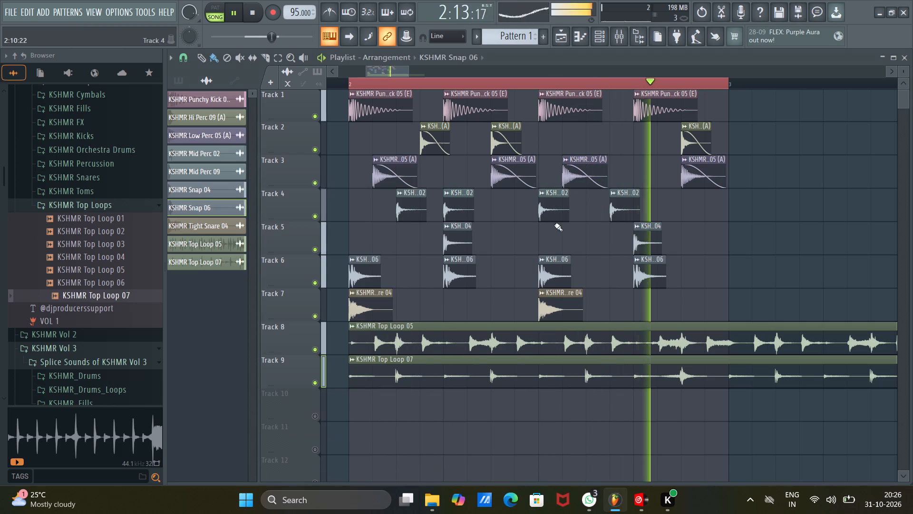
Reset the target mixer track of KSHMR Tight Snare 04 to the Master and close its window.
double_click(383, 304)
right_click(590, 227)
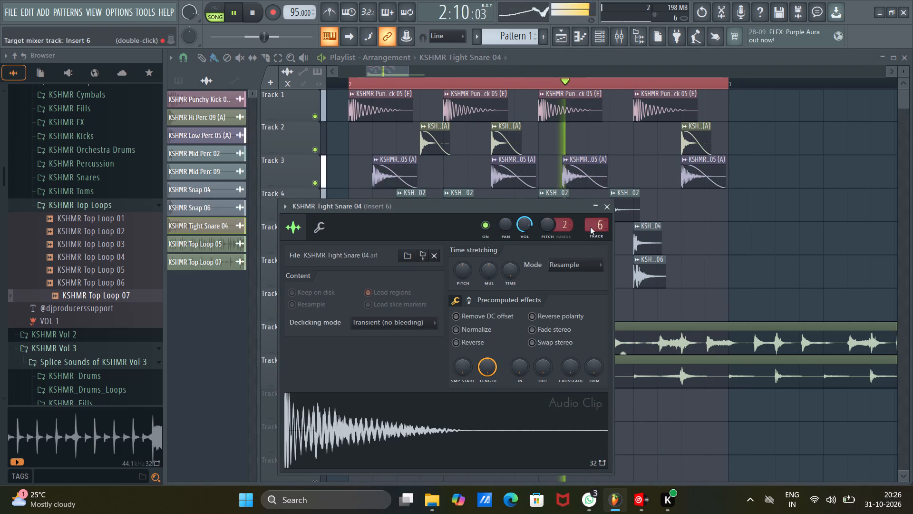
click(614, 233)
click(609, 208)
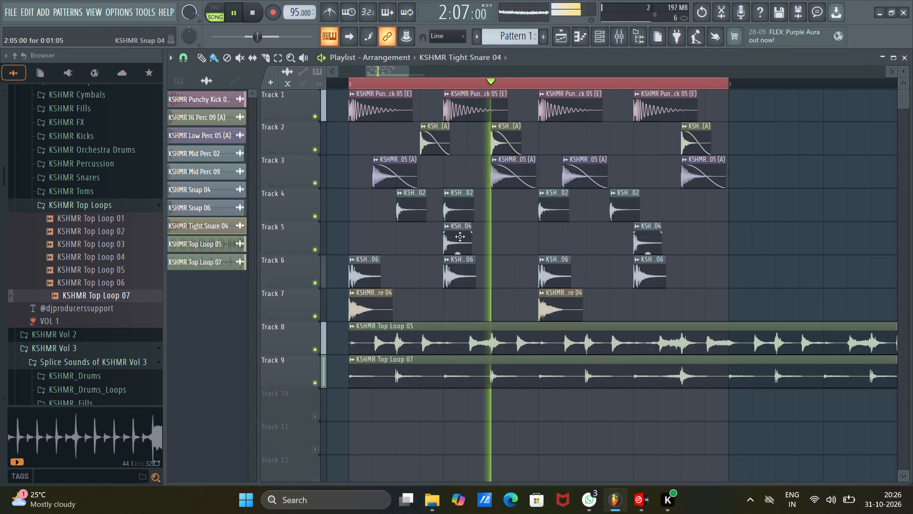
Assign KSHMR Snap 04 from Track 5 to the free mixer track 5 and close its windows.
double_click(454, 244)
click(572, 208)
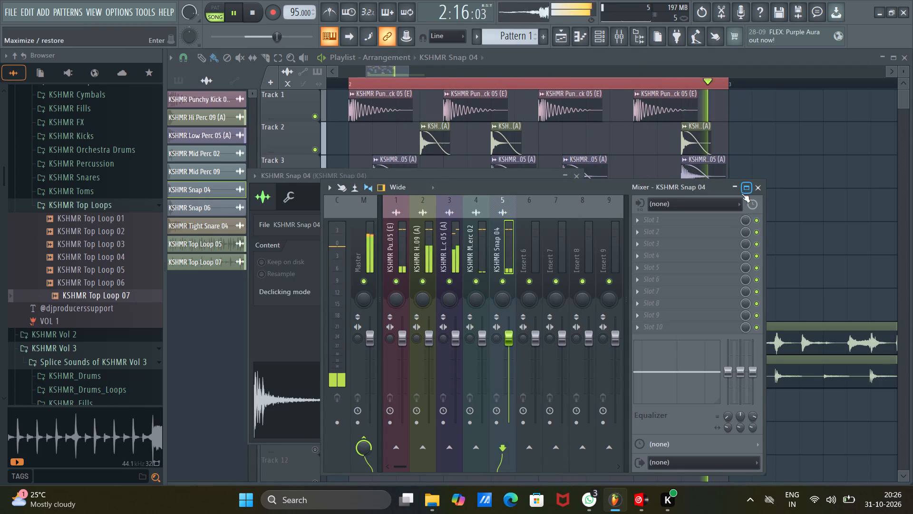
click(755, 187)
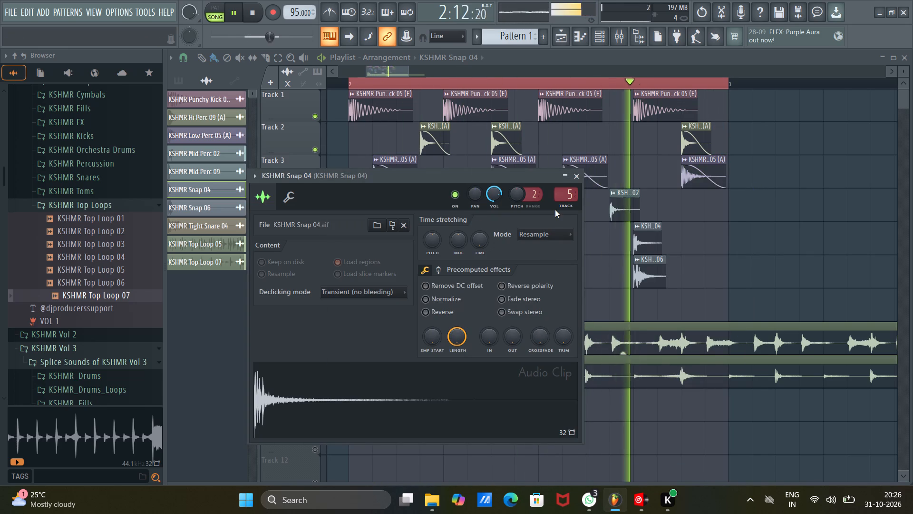
click(576, 179)
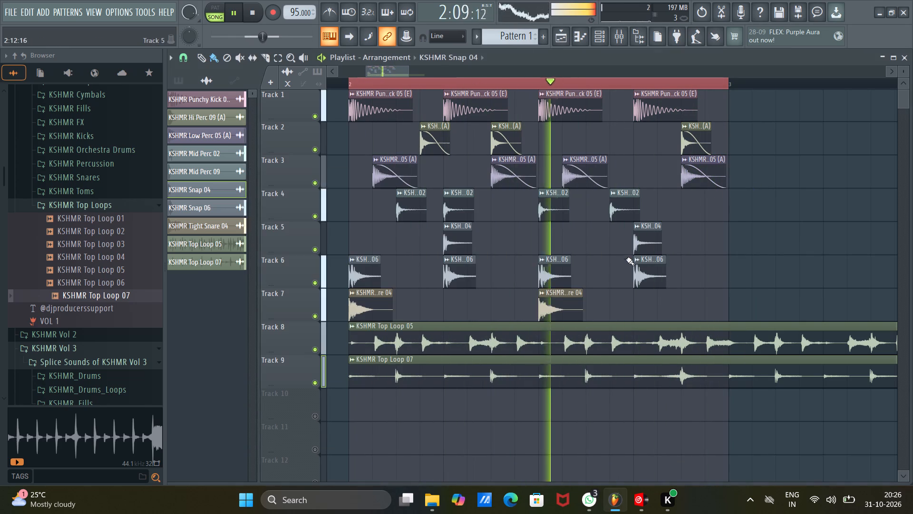
Assign KSHMR Snap 06 from Track 6 to a free mixer track and close the mixer.
double_click(452, 281)
click(583, 223)
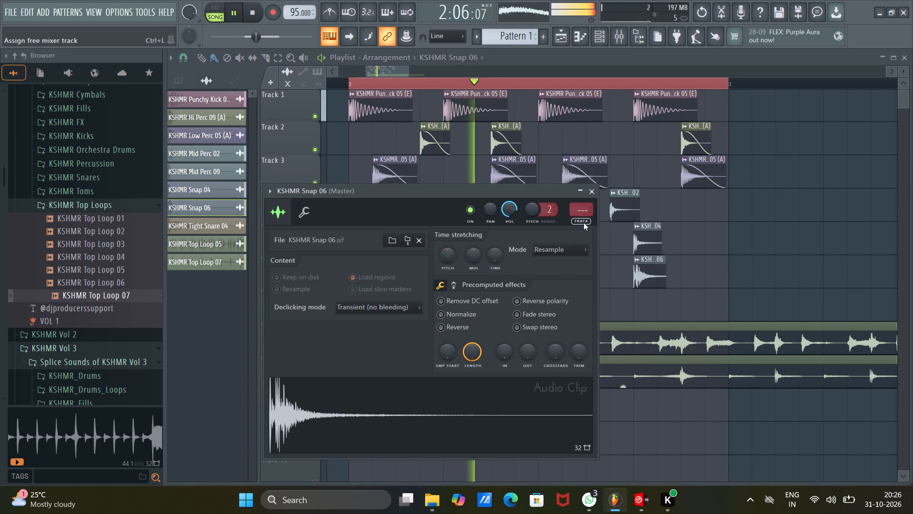
click(758, 185)
double_click(657, 271)
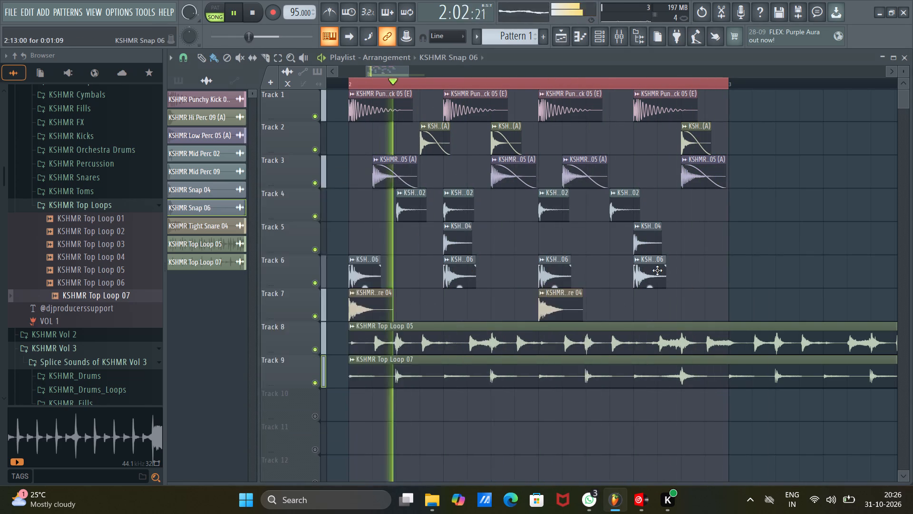
Assign KSHMR Tight Snare 04 from Track 7 to the free mixer track 7 and close its windows.
click(593, 193)
double_click(544, 309)
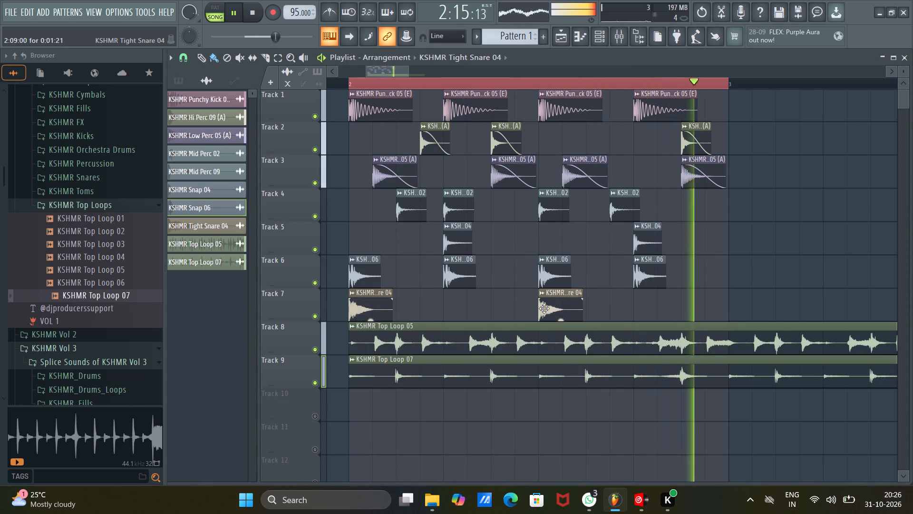
click(599, 235)
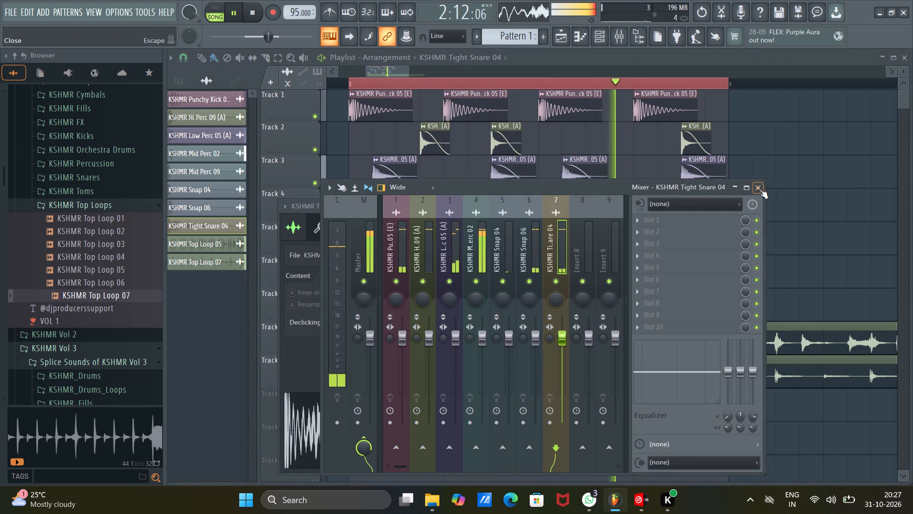
click(758, 188)
click(612, 208)
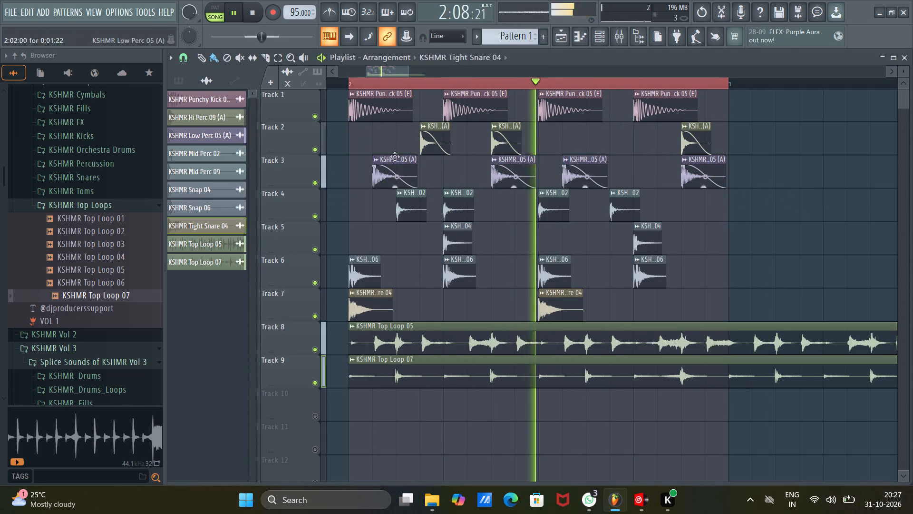
Solo KSHMR Hi Perc 09 (A) in the mixer, compare it with the full mix, and close the mixer with it soloed.
click(613, 39)
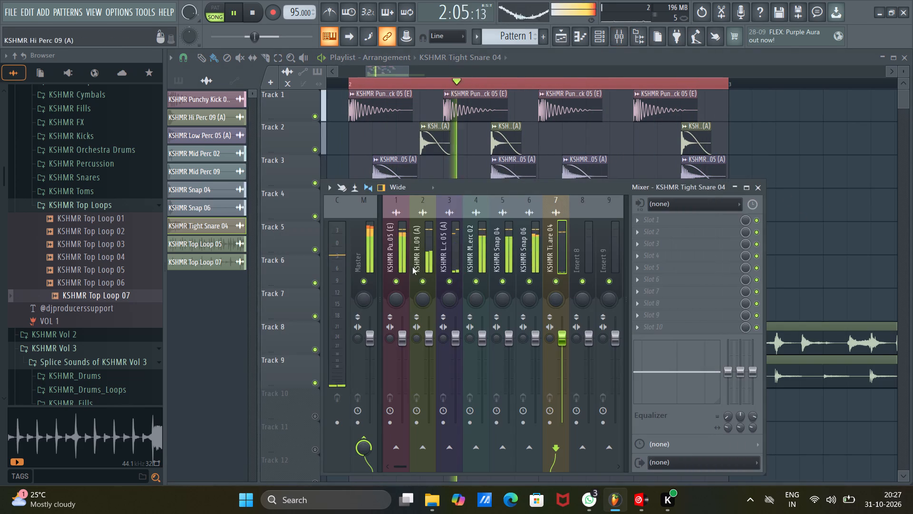
right_click(424, 275)
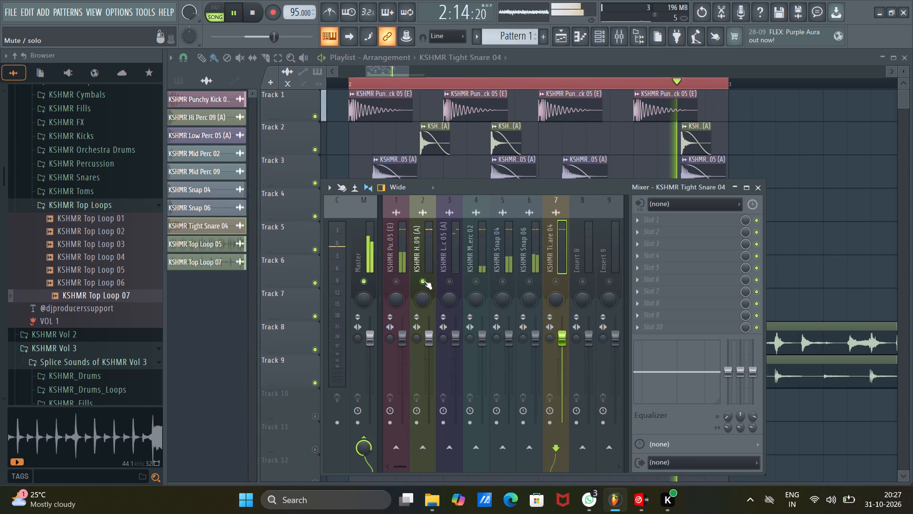
right_click(424, 280)
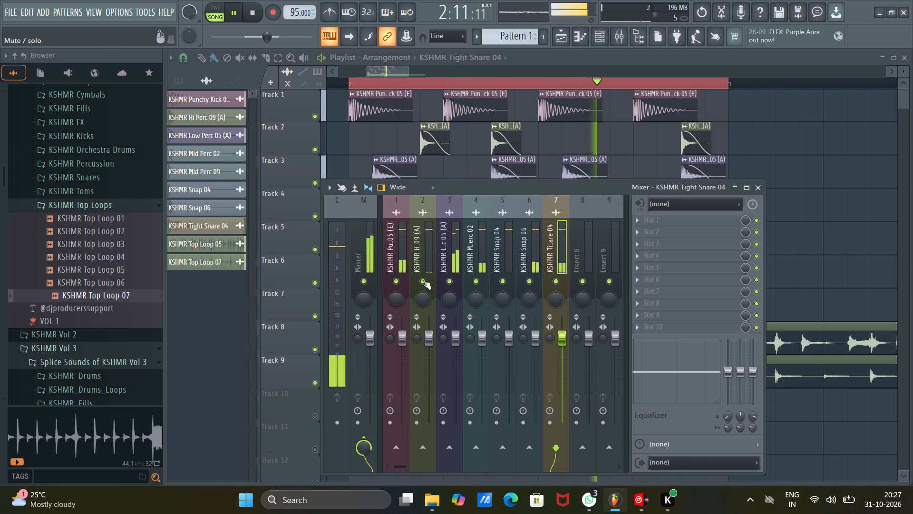
right_click(423, 280)
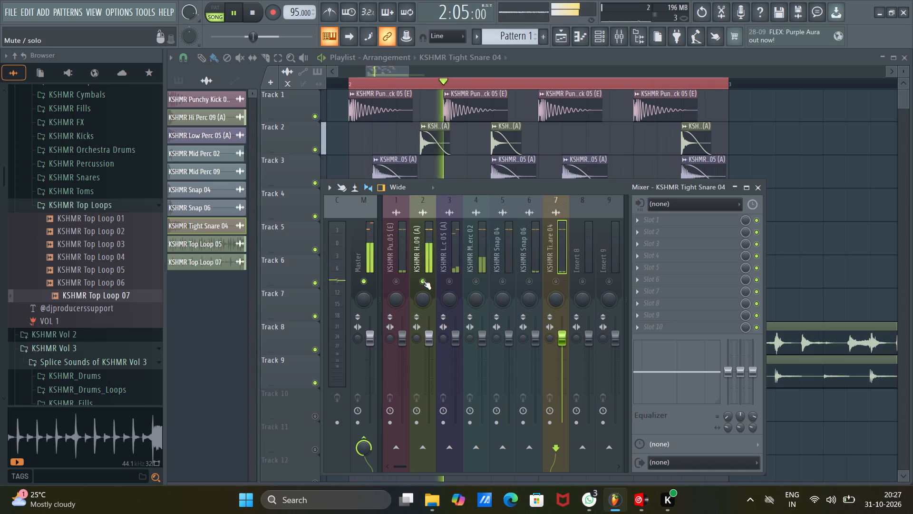
scroll(423, 280, up, 1)
click(759, 186)
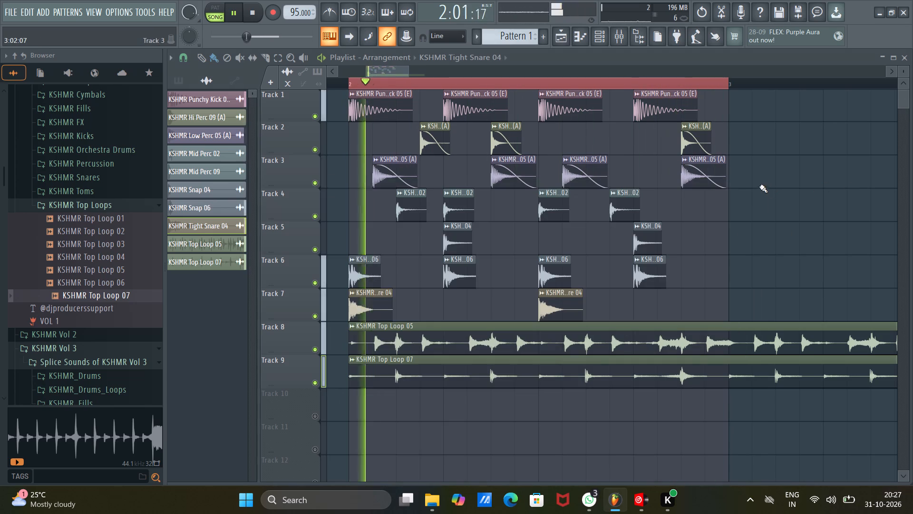
Assign KSHMR Top Loop 05 from Track 8 to the free mixer track 8 and close its windows.
double_click(642, 347)
click(490, 126)
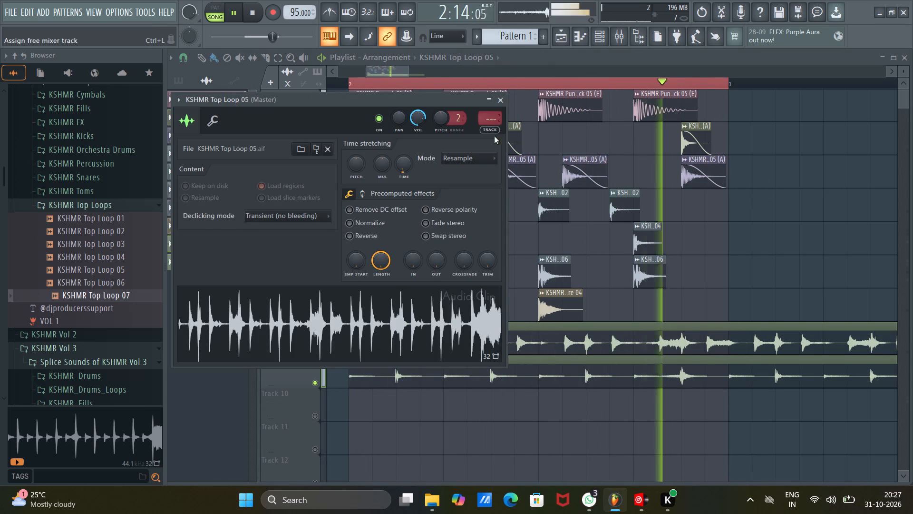
click(487, 128)
click(500, 99)
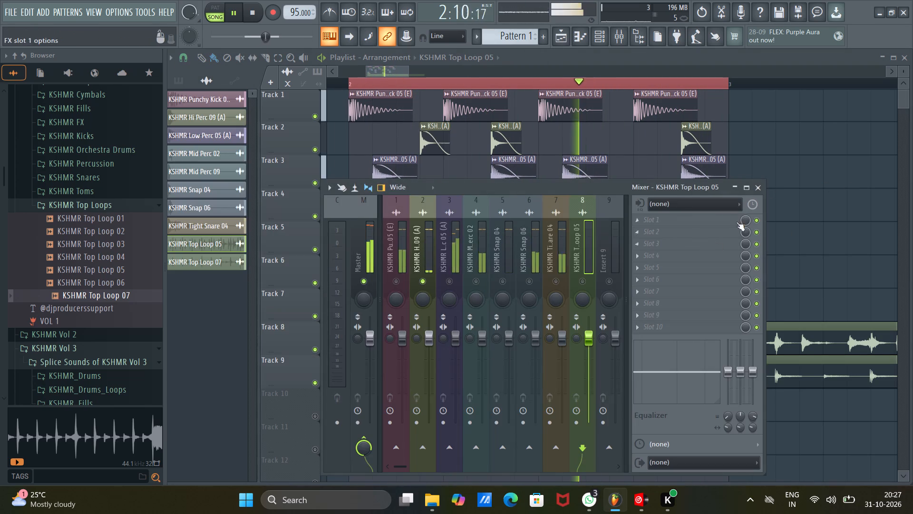
click(755, 186)
Assign KSHMR Top Loop 07 from Track 9 to the free mixer track 9 and close the mixer.
double_click(592, 371)
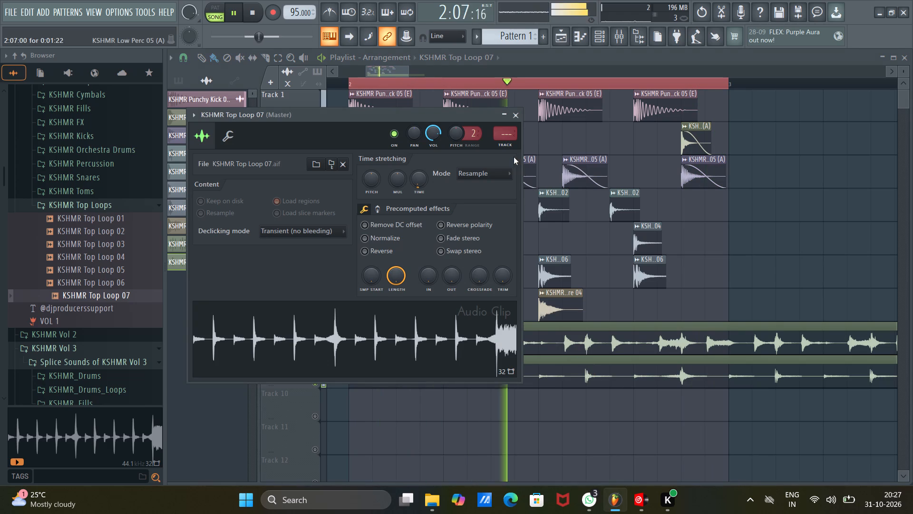
click(508, 146)
click(753, 190)
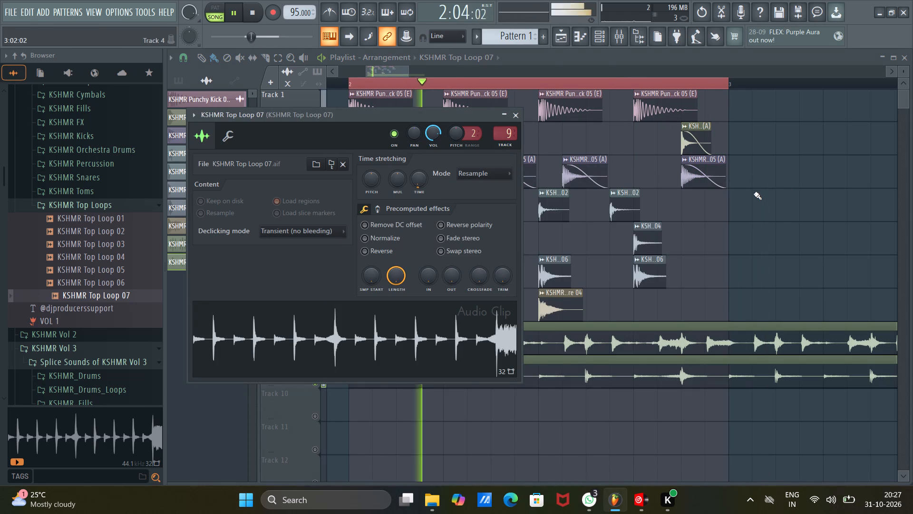
In the mixer, unmute KSHMR Punchy Kick 05 (E) and lower KSHMR Hi Perc 09 (A) to 57% volume against it.
click(617, 41)
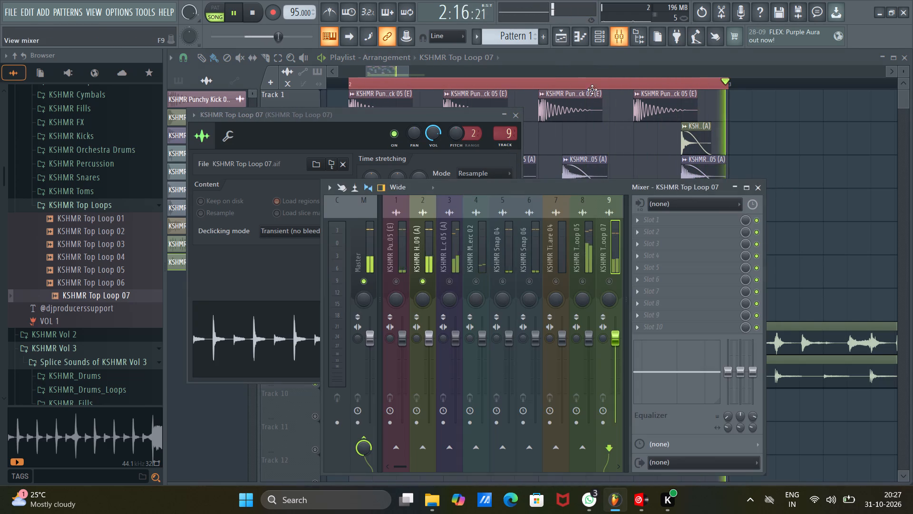
click(402, 283)
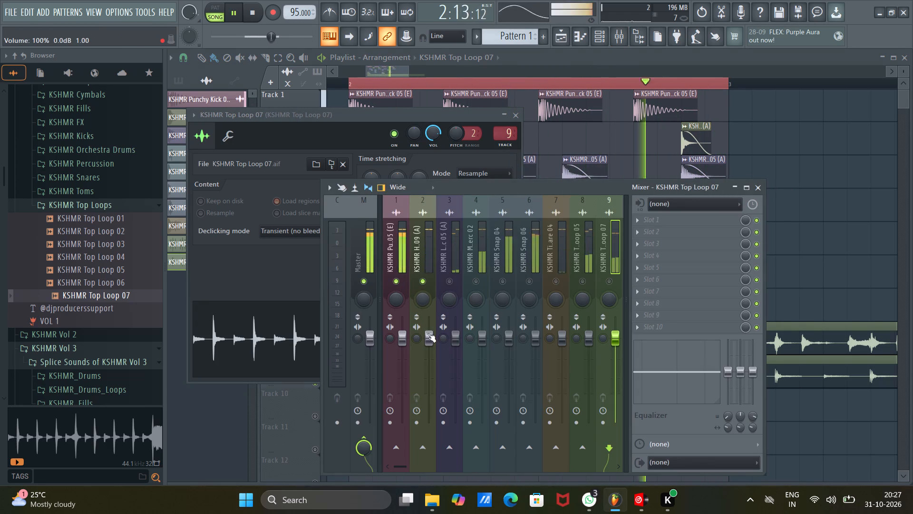
scroll(427, 334, down, 13)
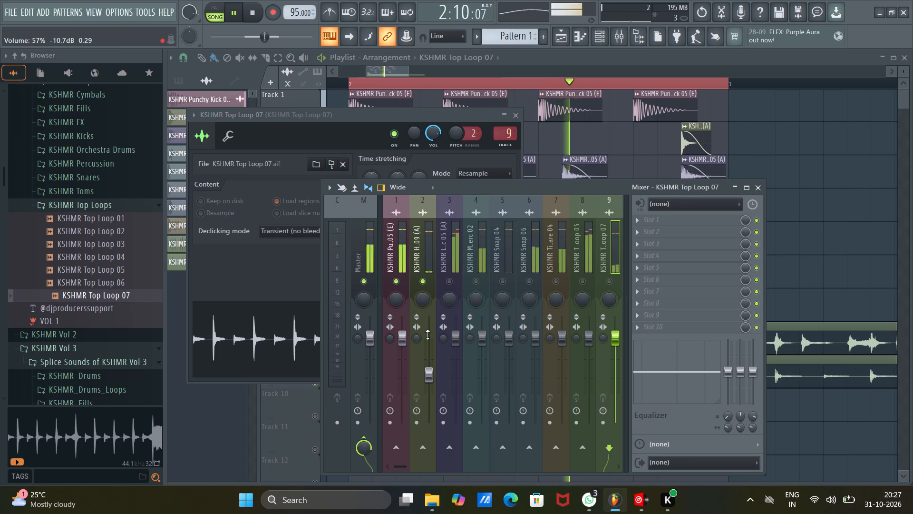
Unmute KSHMR Low Perc 05 (A) on mixer track 3 and lower its volume to just above the Hi Perc level.
click(446, 282)
scroll(457, 329, down, 8)
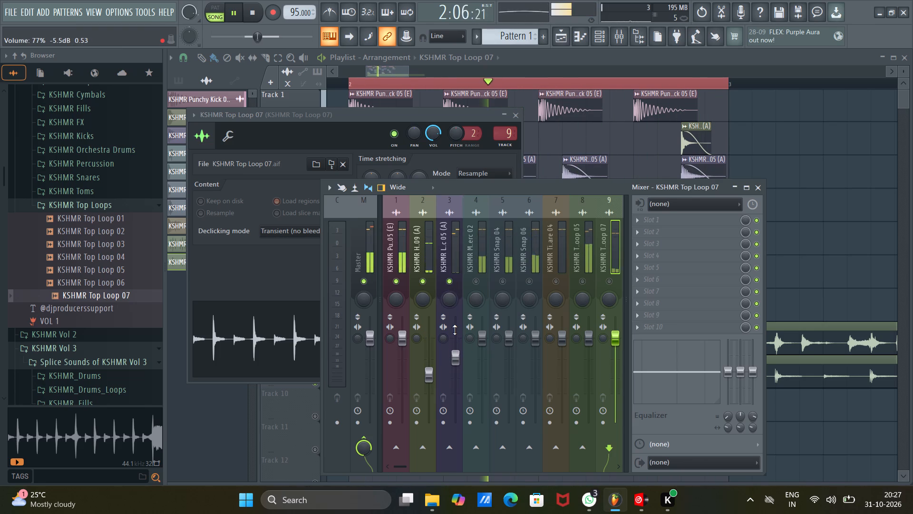
scroll(455, 330, down, 3)
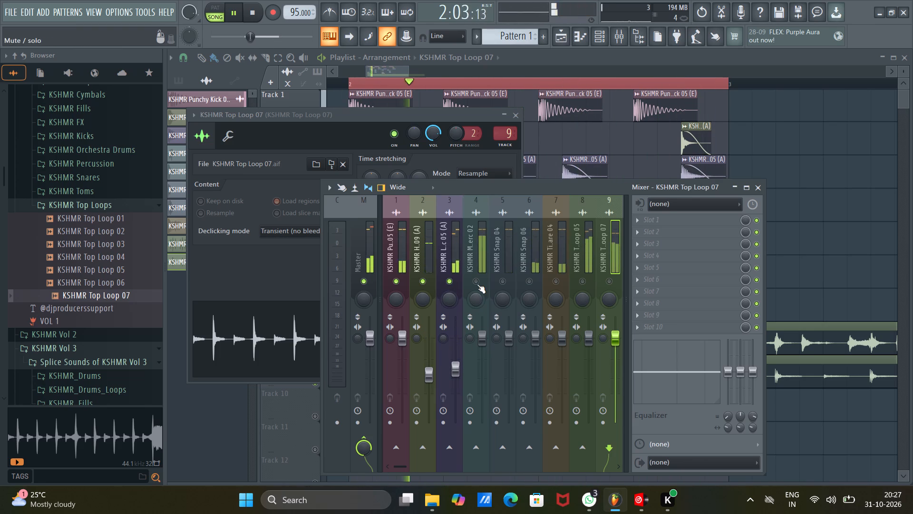
Unmute KSHMR Mid Perc 02 on mixer track 4 and lower its volume to just below the Hi Perc level.
click(477, 284)
scroll(478, 340, down, 10)
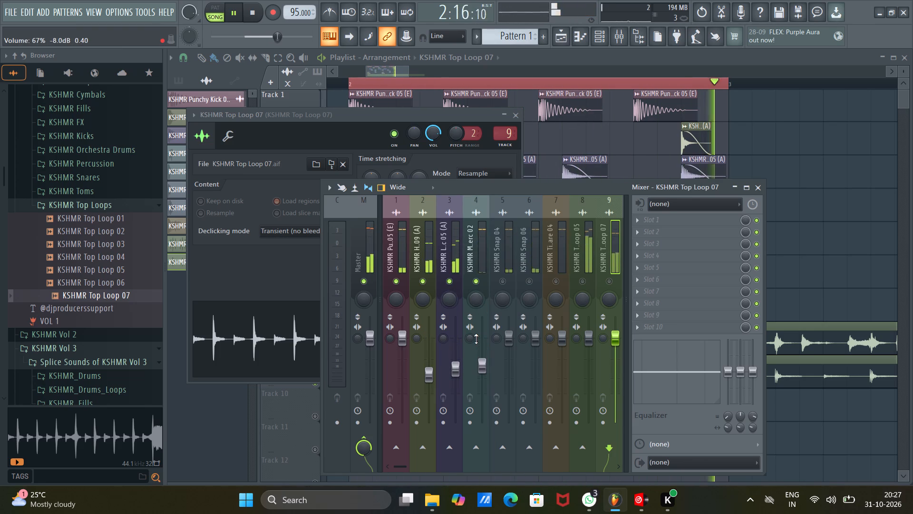
scroll(476, 339, down, 6)
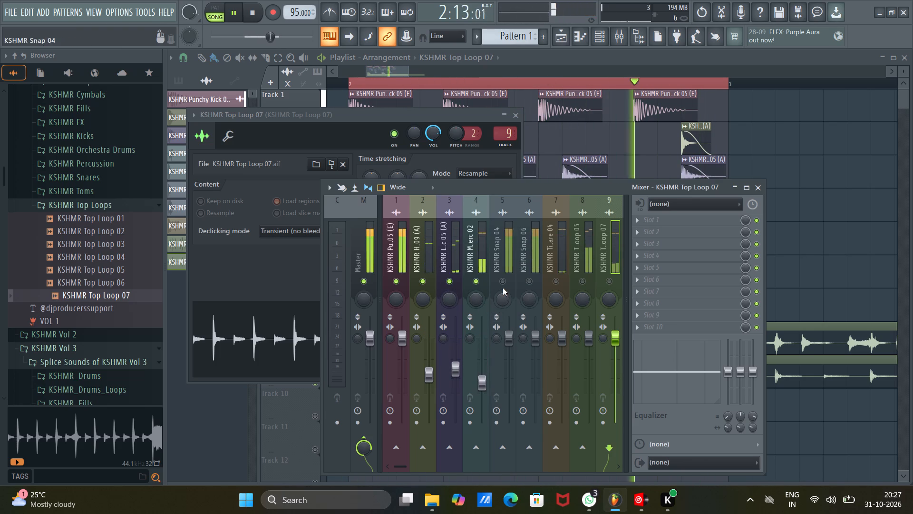
Unmute KSHMR Snap 04 on mixer track 5 and lower its volume to slightly above the Low Perc level.
click(503, 285)
scroll(509, 337, down, 7)
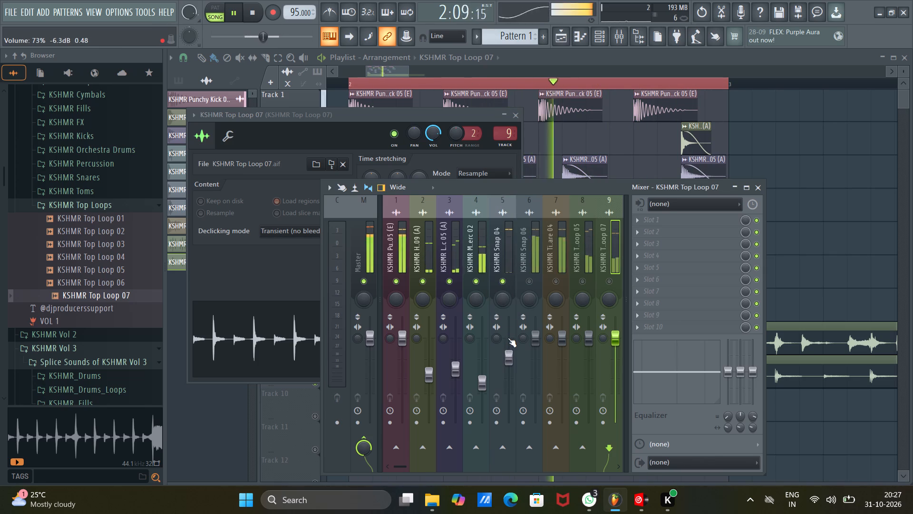
scroll(508, 338, down, 2)
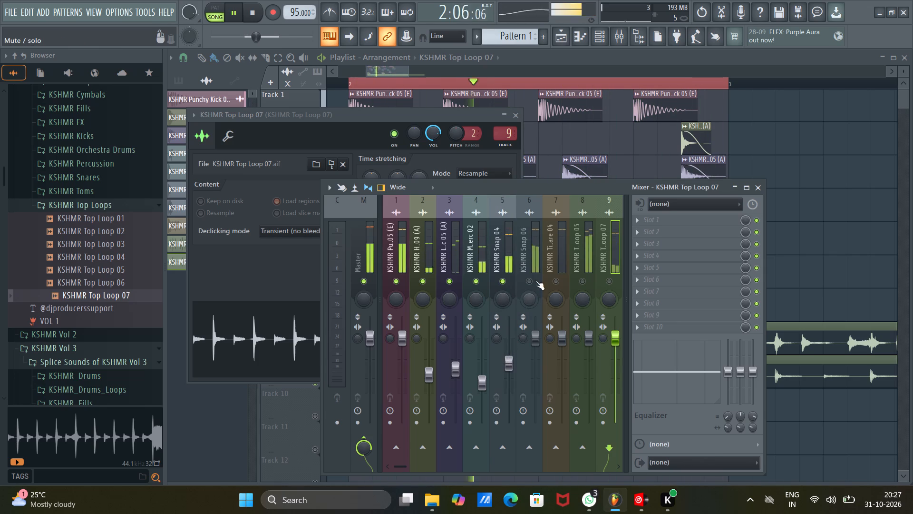
Unmute KSHMR Snap 06 on mixer track 6 and lower its volume to match the Mid Perc 02 level.
click(528, 277)
scroll(531, 344, down, 7)
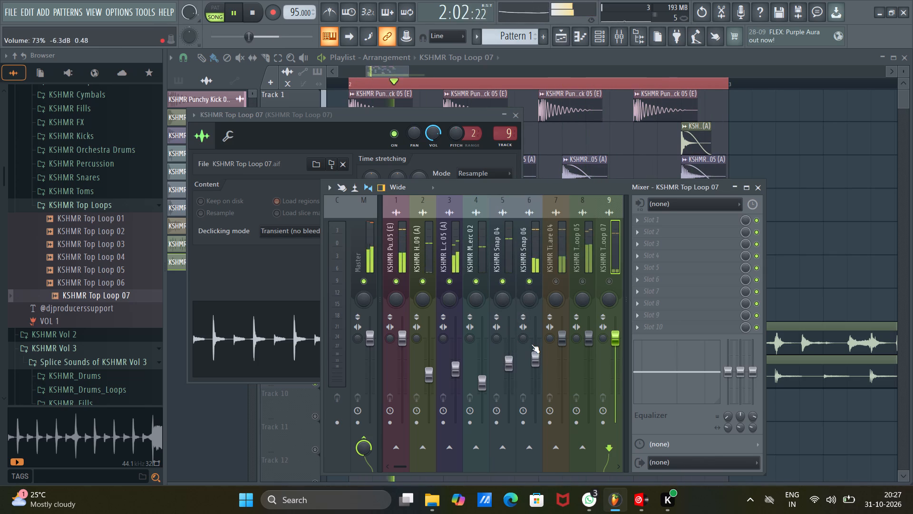
scroll(531, 344, down, 9)
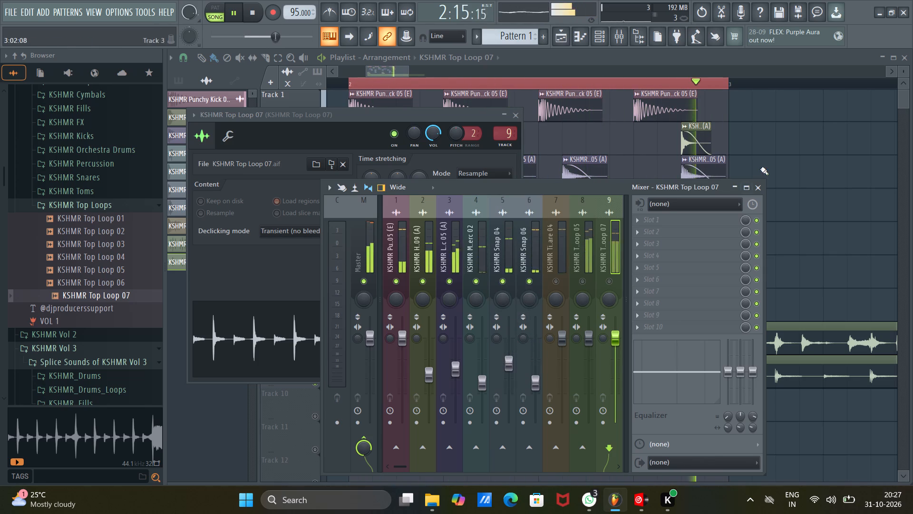
Unmute KSHMR Tight Snare 04 on mixer track 7 and lower its volume to slightly below the Snap 06 level.
click(554, 281)
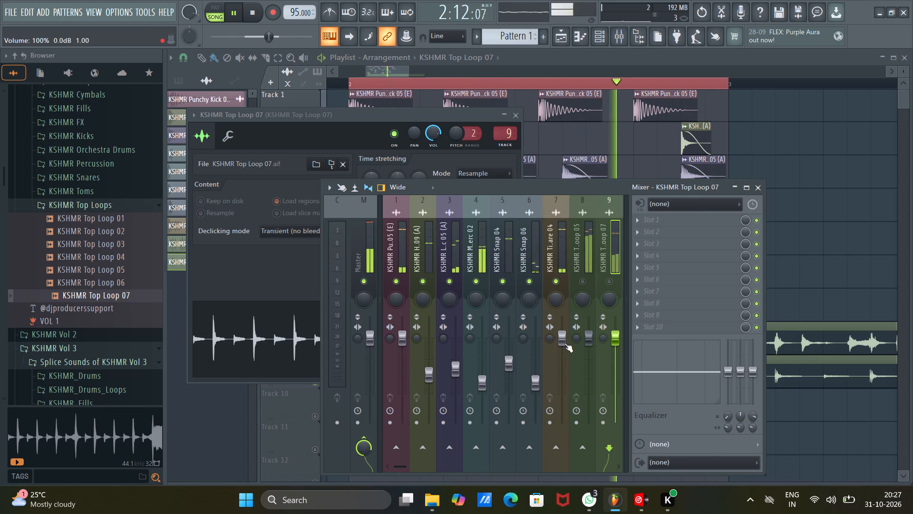
scroll(563, 342, down, 19)
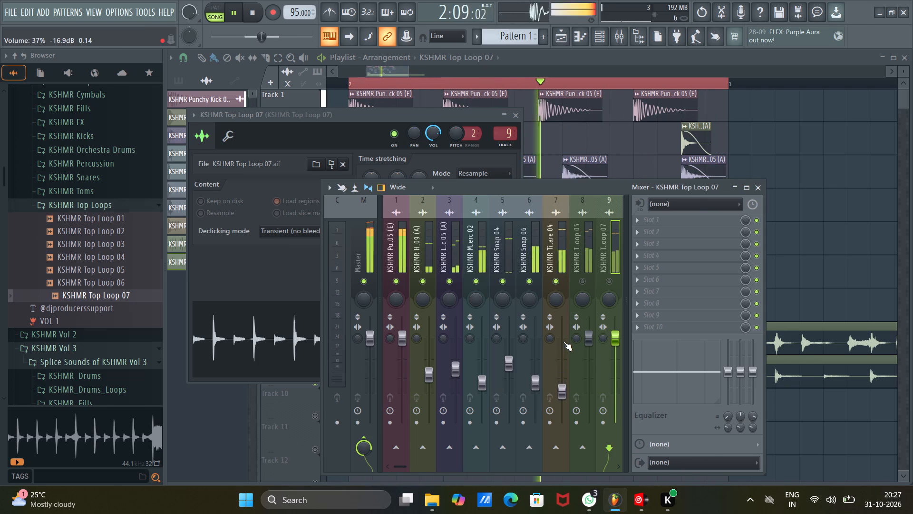
scroll(563, 342, up, 1)
Unmute KSHMR Top Loop 05 on mixer track 8 and lower its volume to slightly under 60%.
click(583, 284)
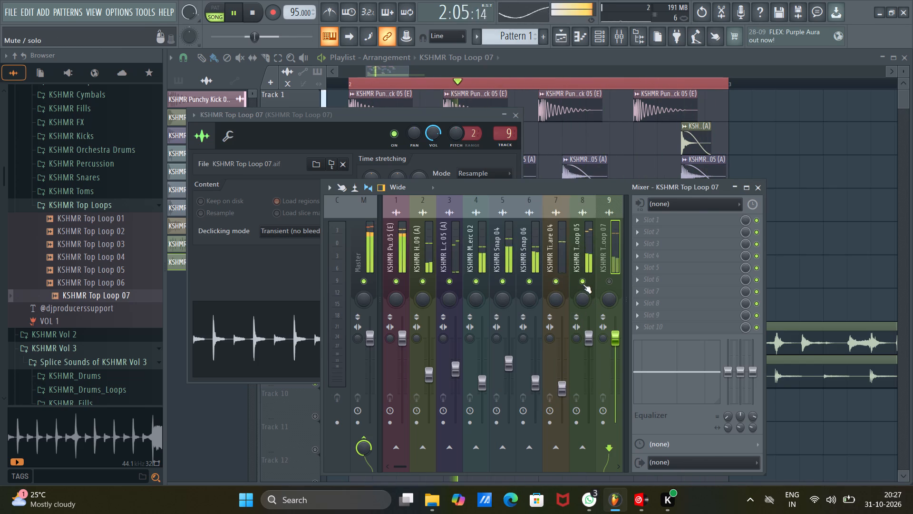
scroll(590, 338, down, 10)
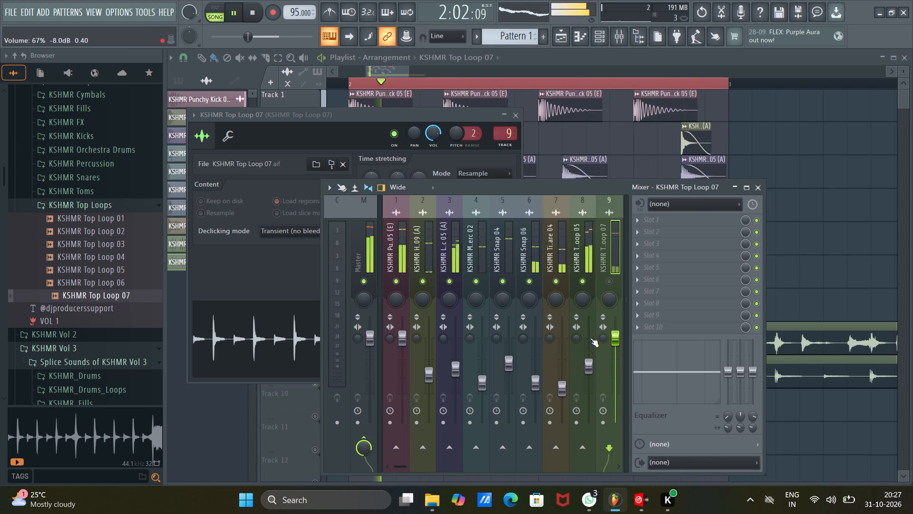
scroll(590, 338, down, 2)
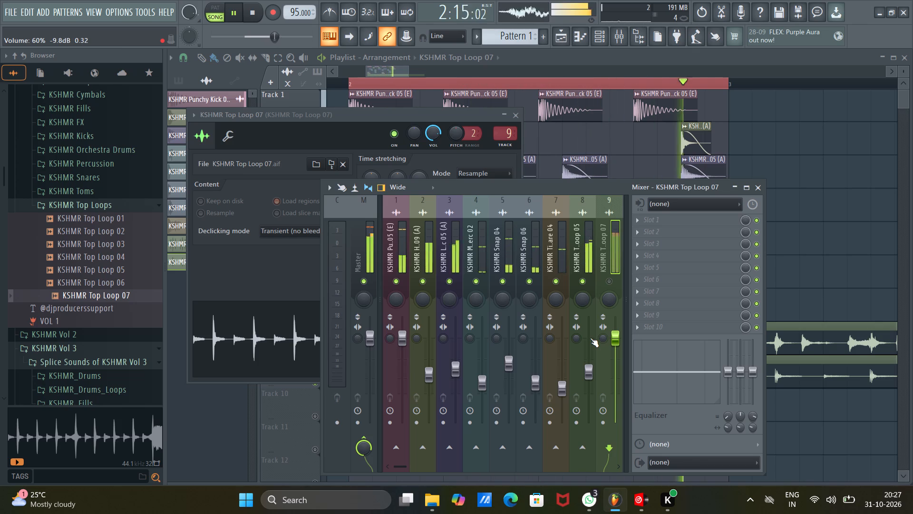
scroll(590, 338, down, 1)
Unmute KSHMR Top Loop 07 on mixer track 9, lower its volume moderately, and close the mixer and sample window.
click(611, 284)
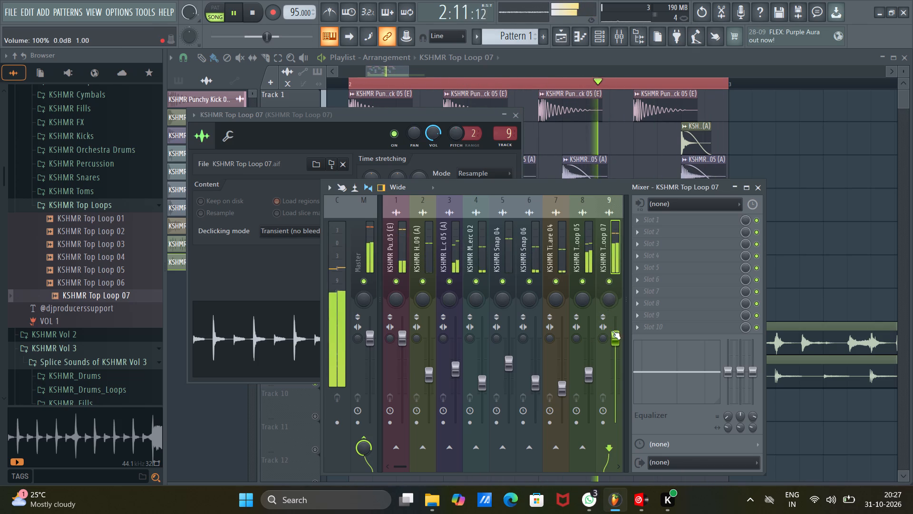
scroll(614, 337, down, 8)
scroll(614, 337, up, 2)
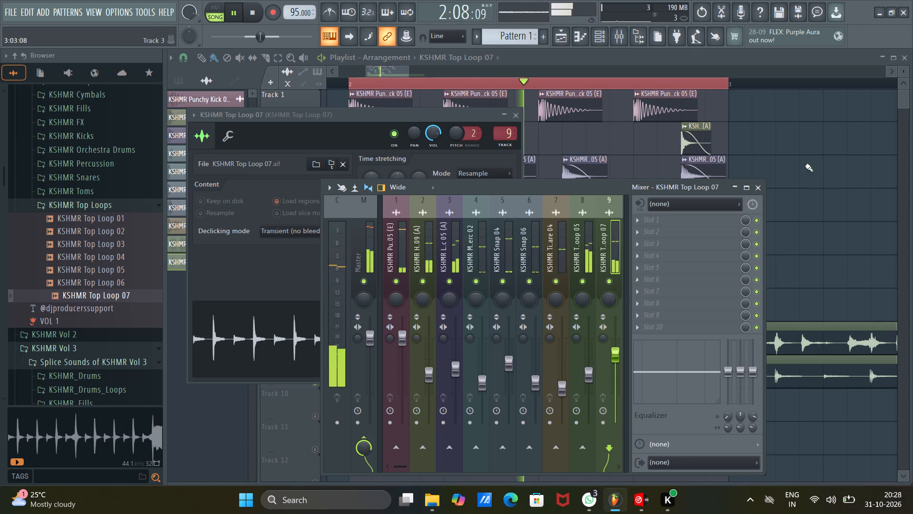
click(760, 182)
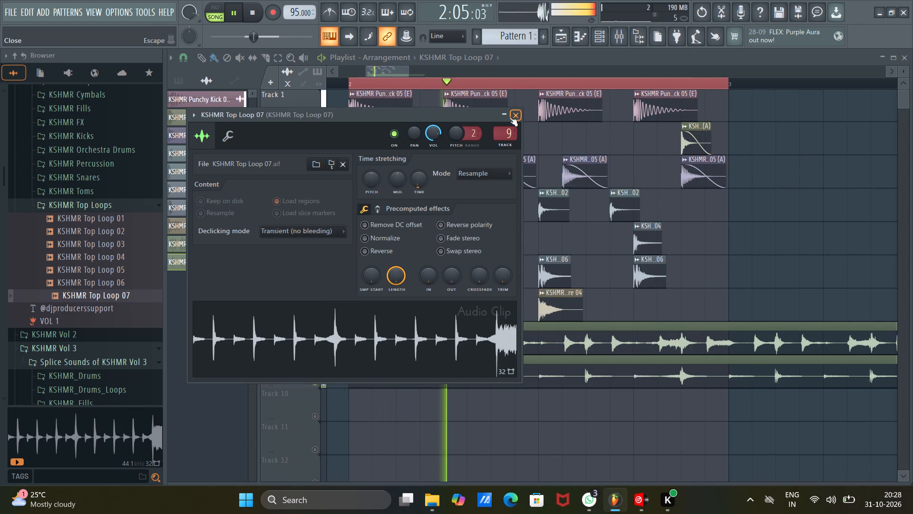
click(509, 117)
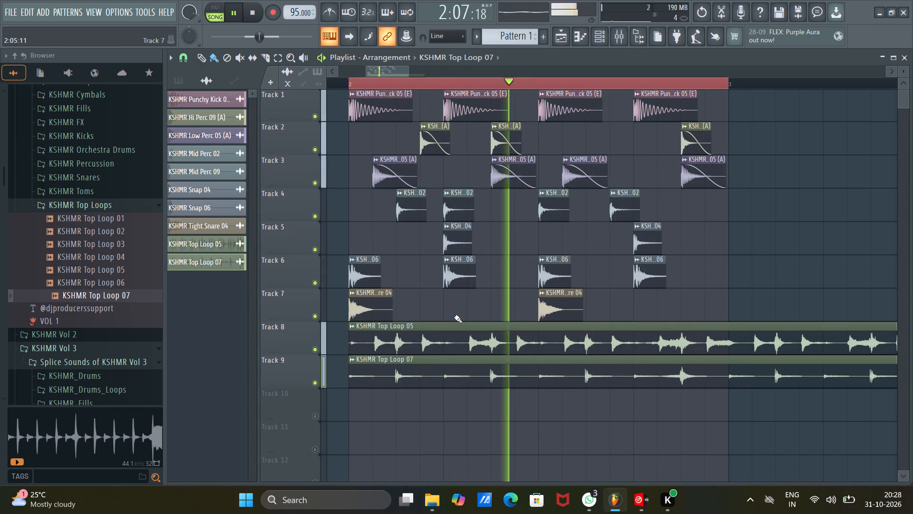
Audition Top Loop 05 alone, Top Loop 05 with Top Loop 07, and the Tight Snare alone, and restore all tracks.
right_click(313, 347)
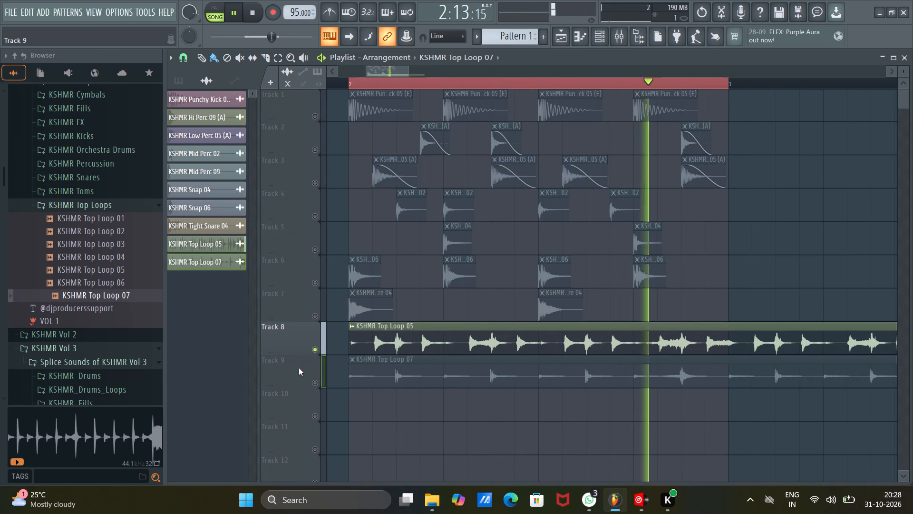
click(320, 383)
click(320, 383)
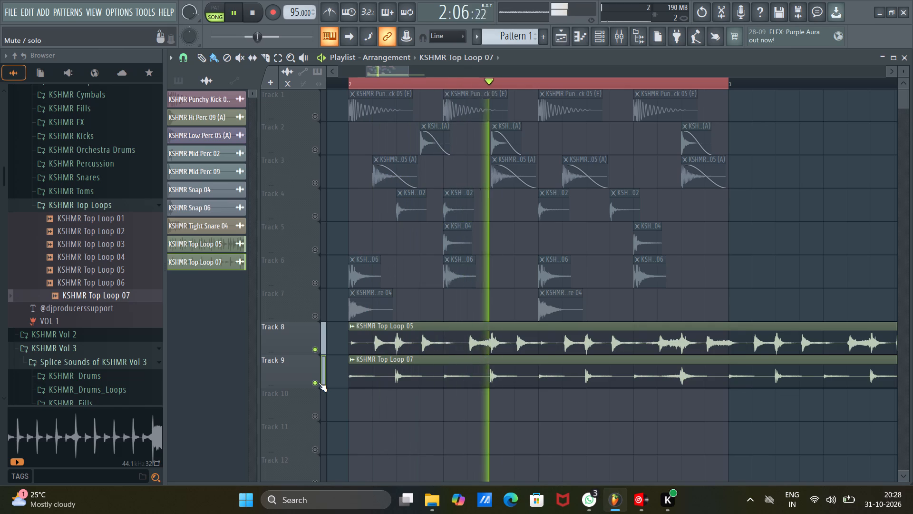
right_click(313, 319)
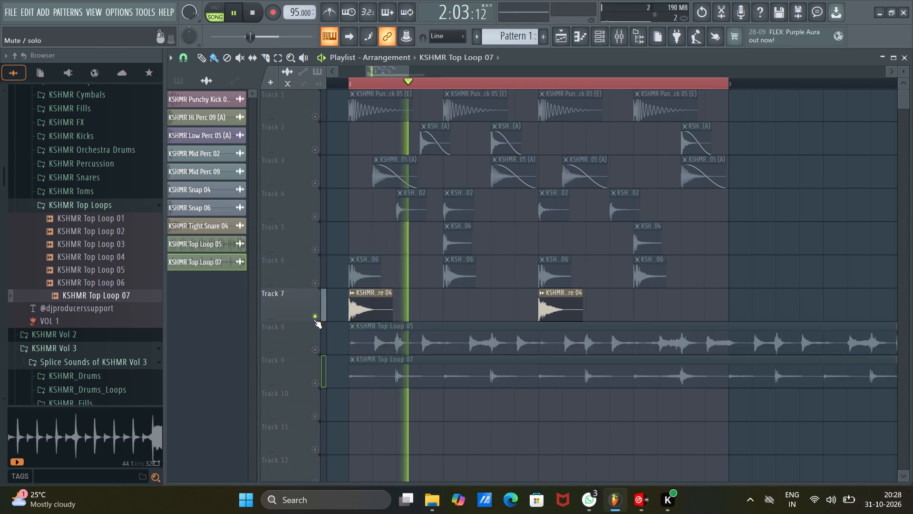
right_click(313, 319)
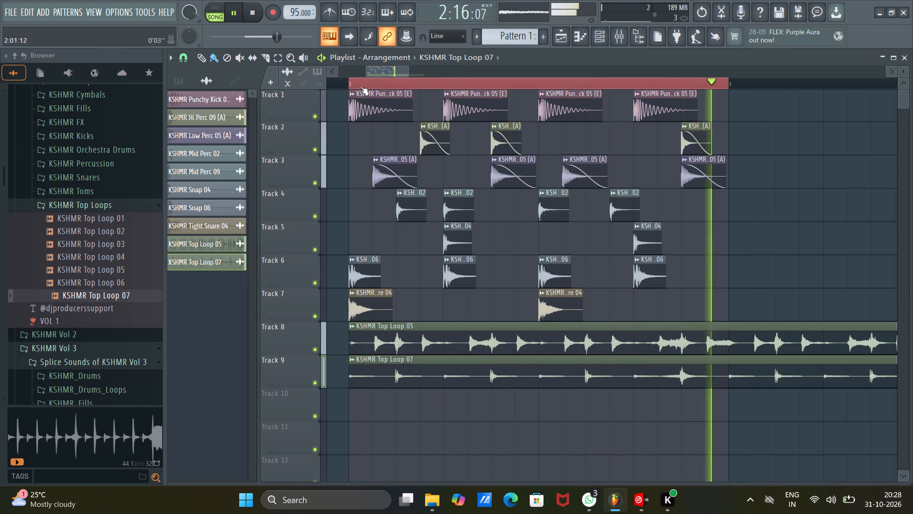
Clear the bar 2 loop selection in the playlist and stop playback.
double_click(360, 86)
scroll(360, 85, down, 9)
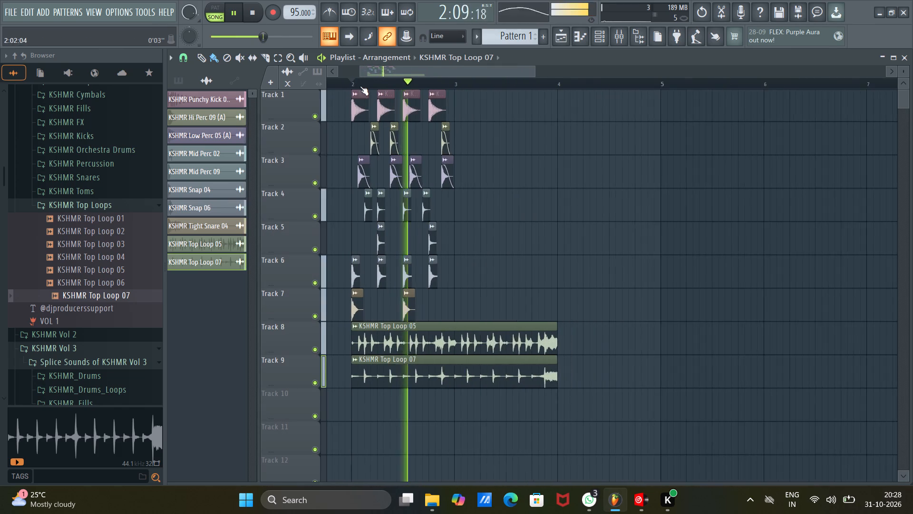
drag(396, 68, 316, 74)
key(space)
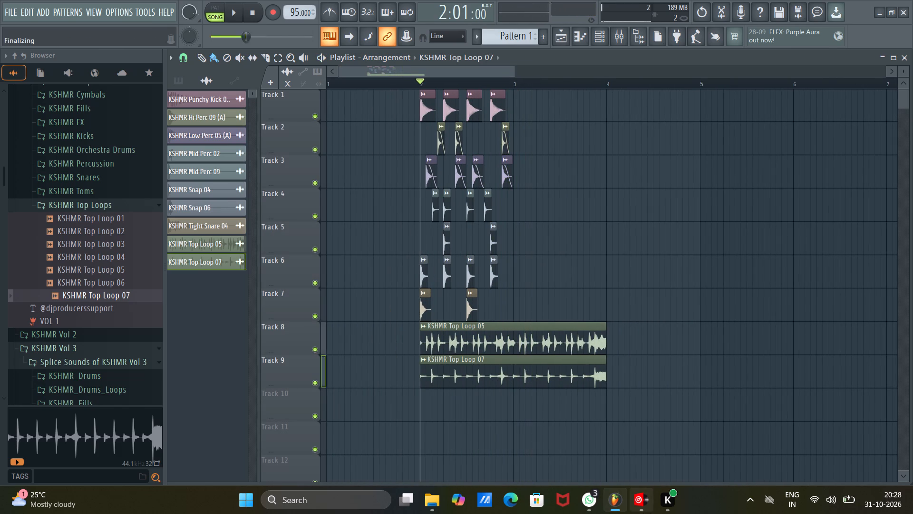
Add the Jab Koi Baat Bigad Jaye vocals file from Downloads as an audio track on Track 10, starting at bar 1.
click(430, 508)
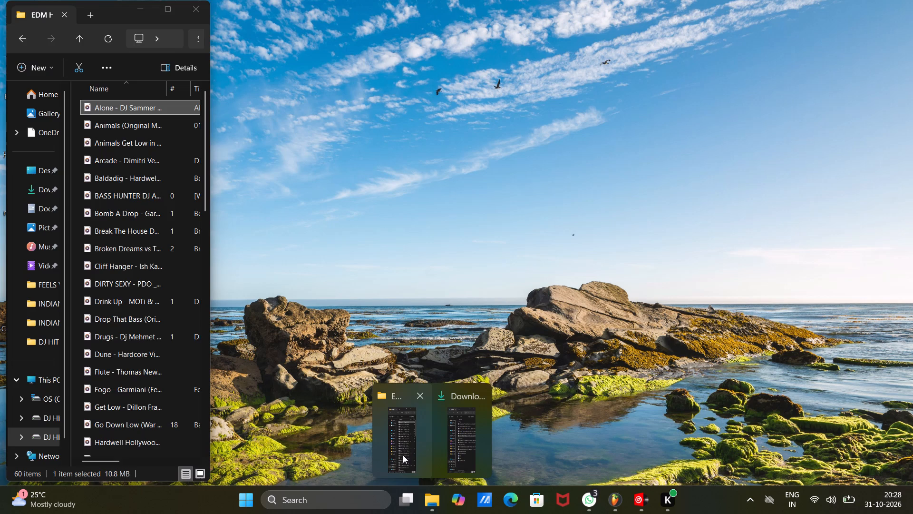
click(465, 444)
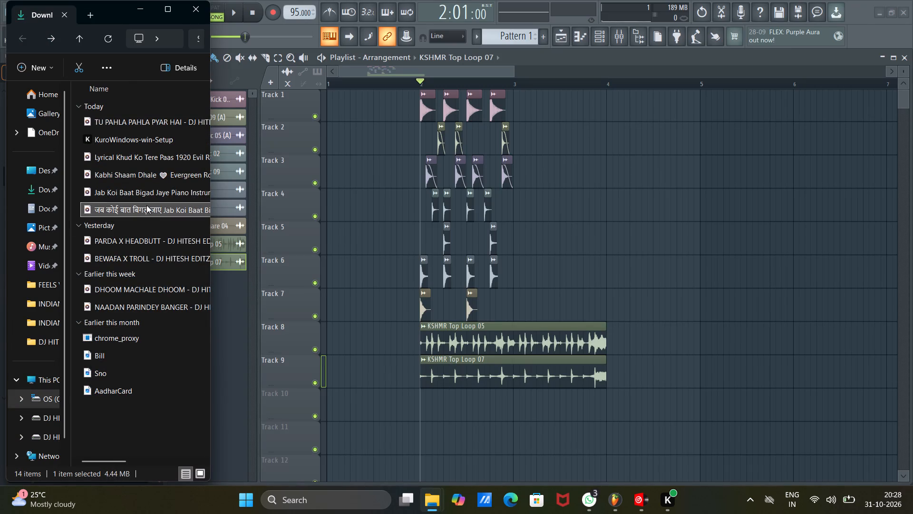
drag(146, 206, 283, 399)
drag(283, 399, 286, 399)
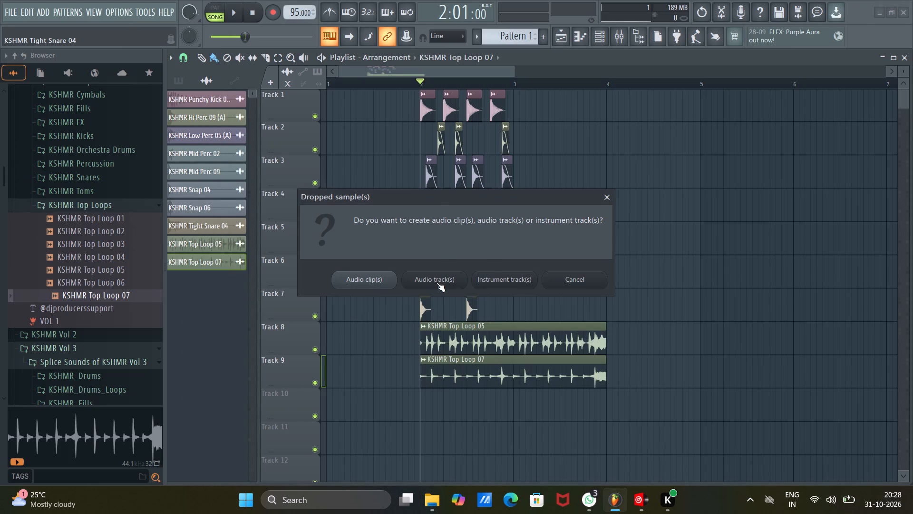
click(436, 283)
drag(510, 410, 445, 407)
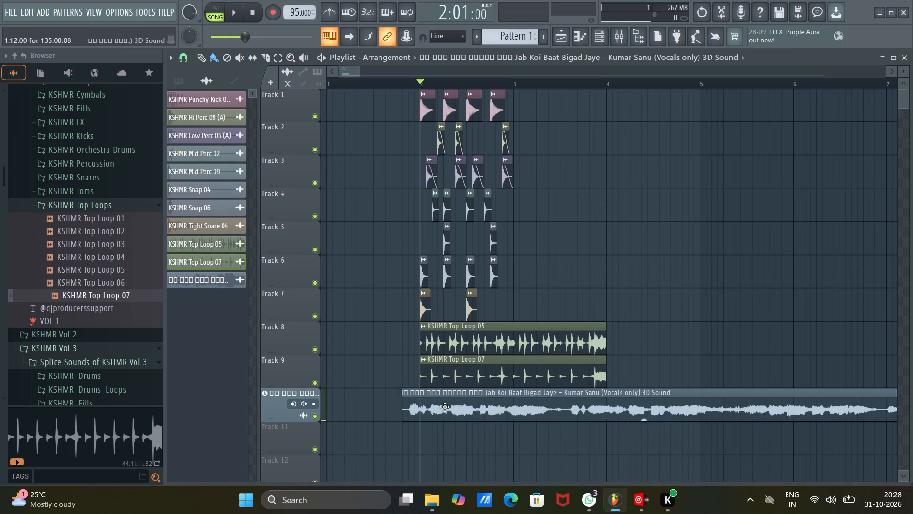
drag(445, 407, 367, 406)
Switch to VirtualDJ, reset the vocal deck's tempo to +0.0 to read its original BPM, and return to FL Studio.
click(647, 510)
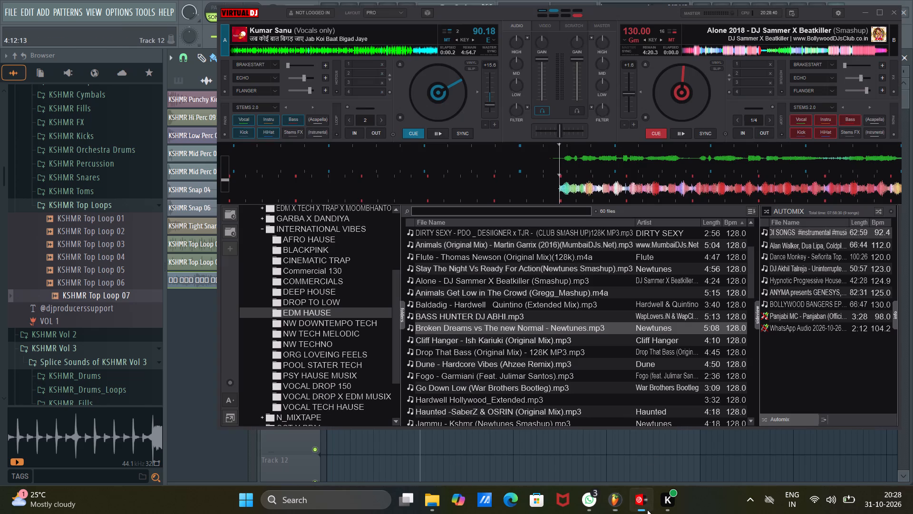
double_click(478, 91)
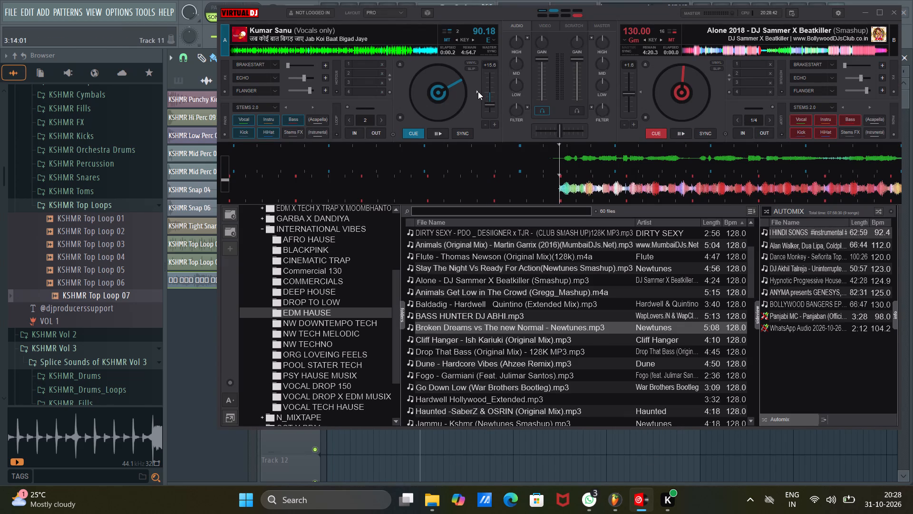
click(863, 9)
Set the vocal clip's time stretching to Stretch Pro and detect its tempo using the 50 to 100 BPM range.
double_click(501, 398)
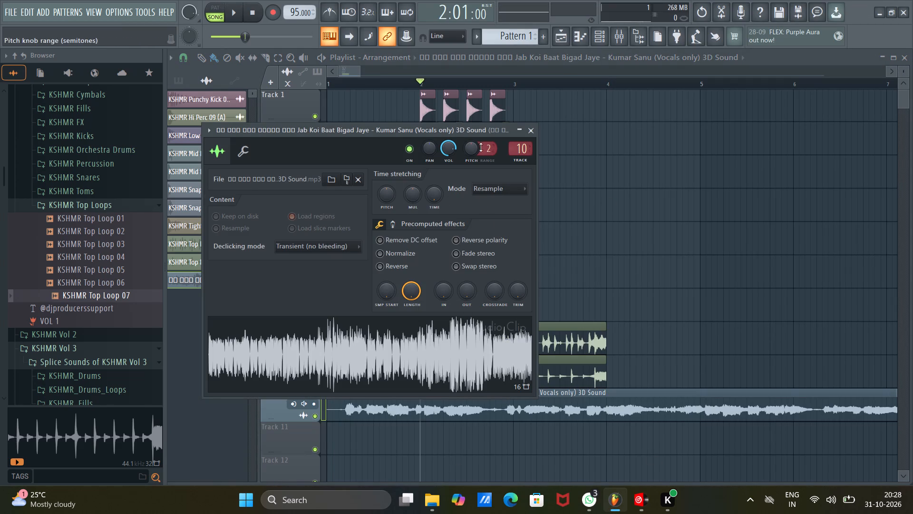
click(529, 128)
double_click(467, 418)
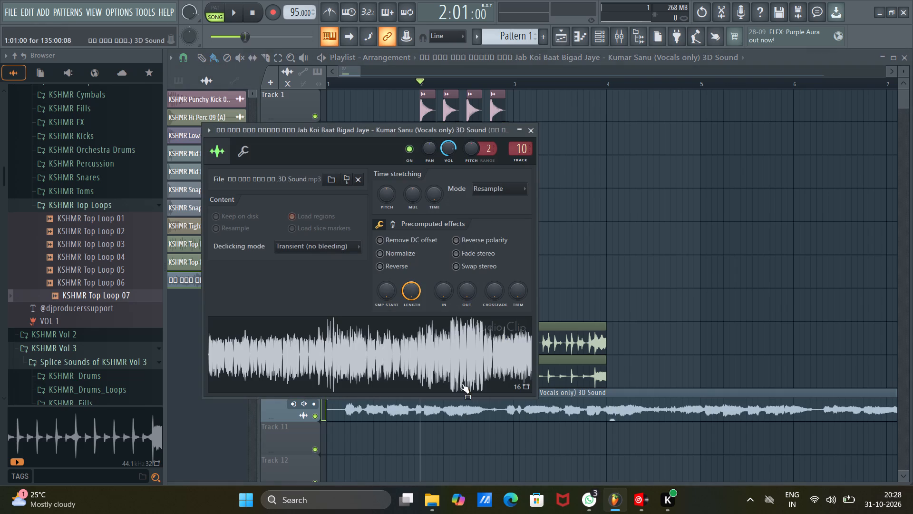
click(485, 184)
click(505, 231)
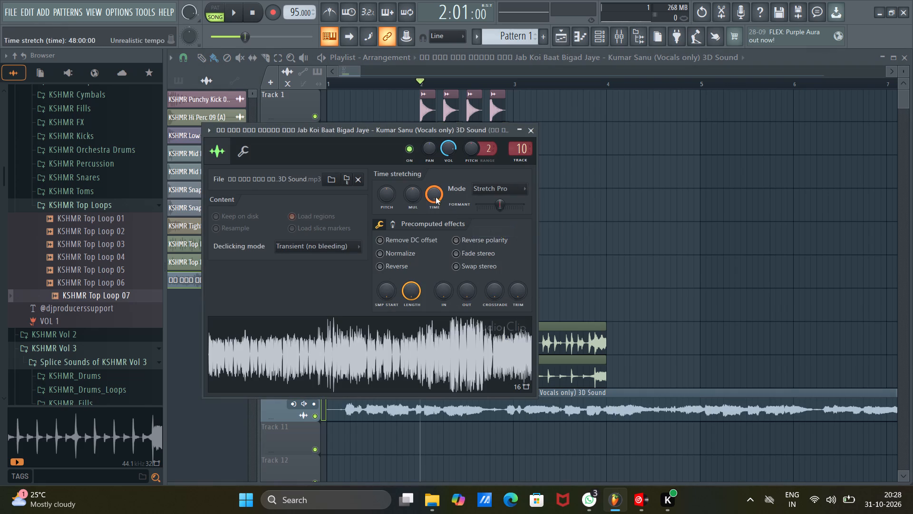
right_click(435, 197)
click(469, 212)
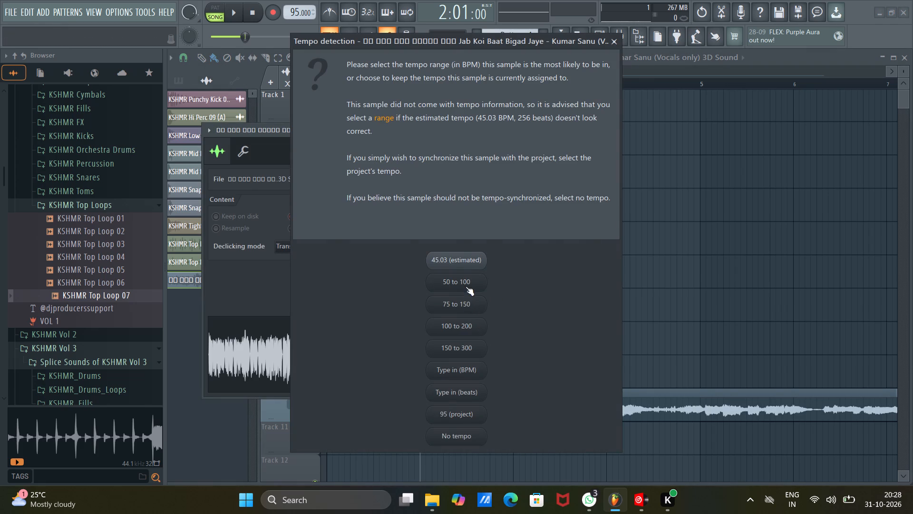
click(466, 286)
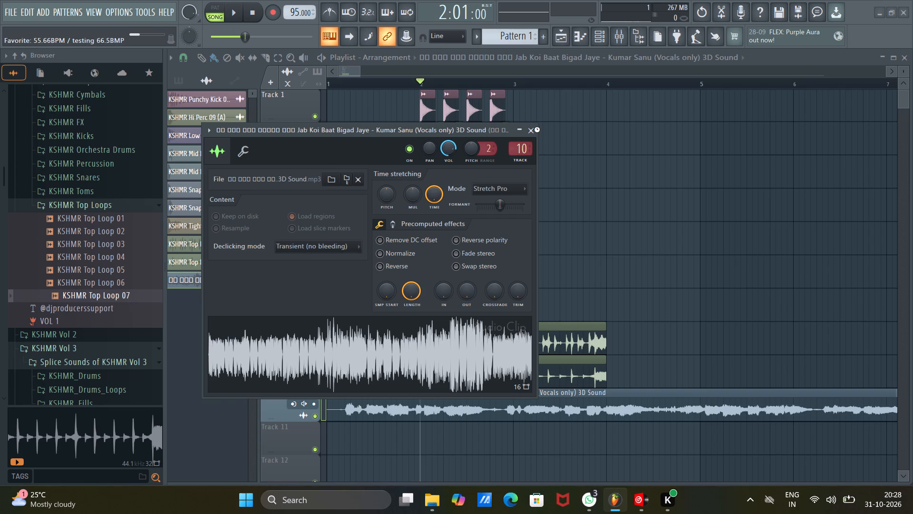
click(534, 131)
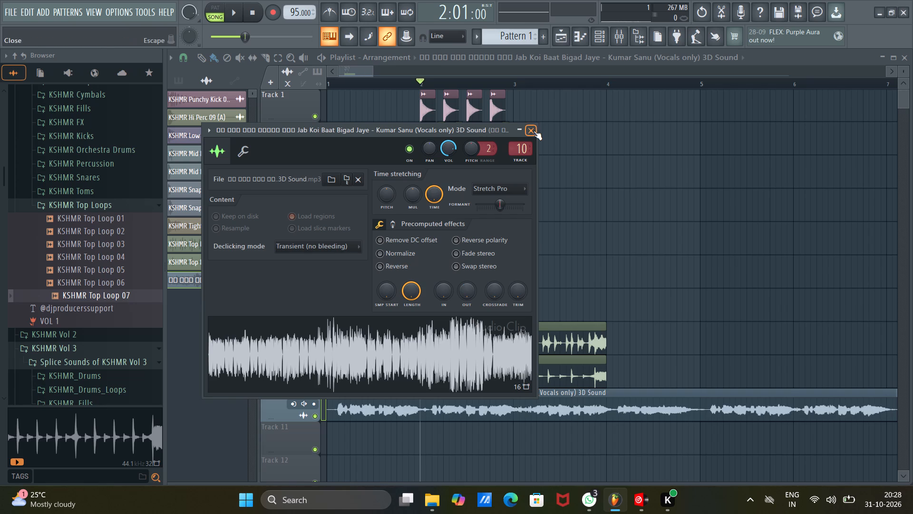
Start playback, unmute the vocal on mixer track 10, and close the mixer.
key(space)
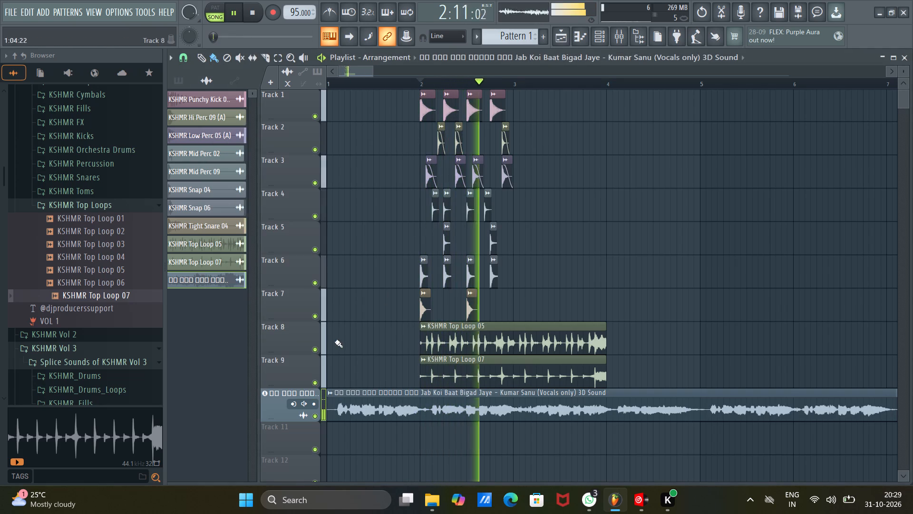
click(618, 28)
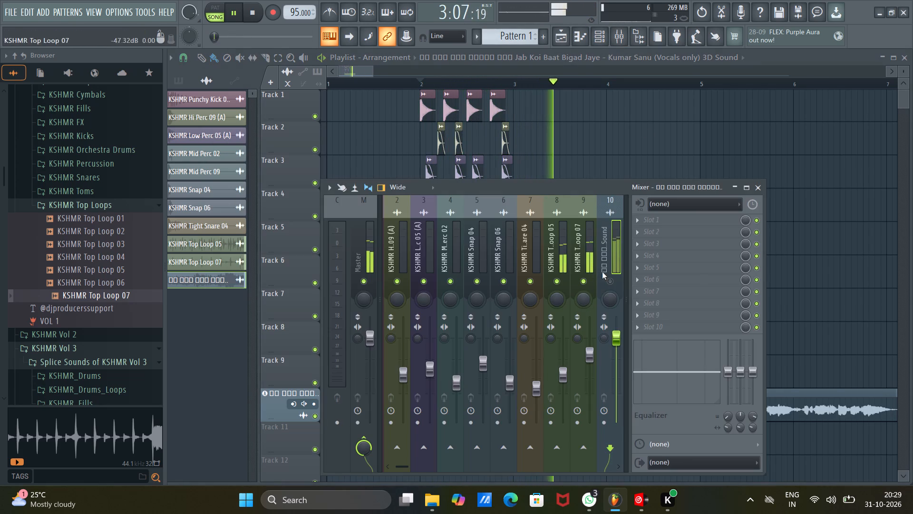
click(608, 276)
click(759, 188)
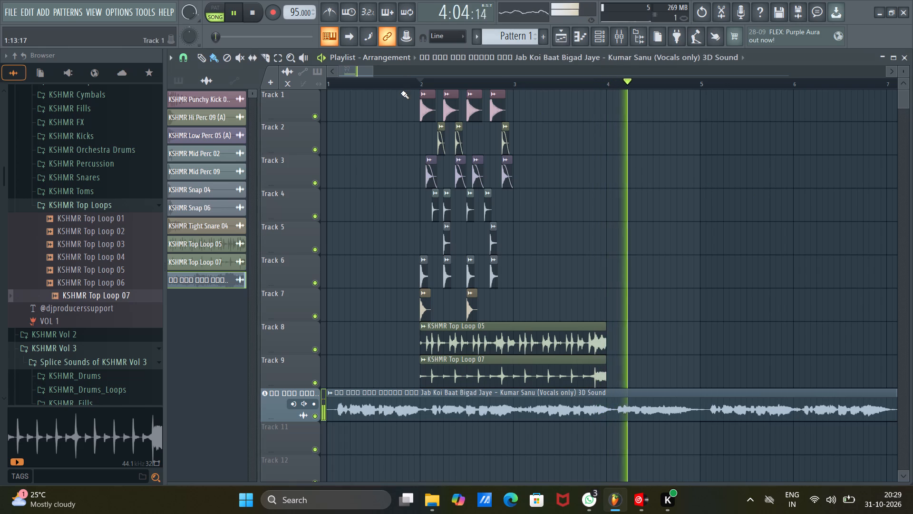
Align the vocal clip on Track 10 with the drums so it starts about six steps before bar 2, checking by playback.
click(400, 83)
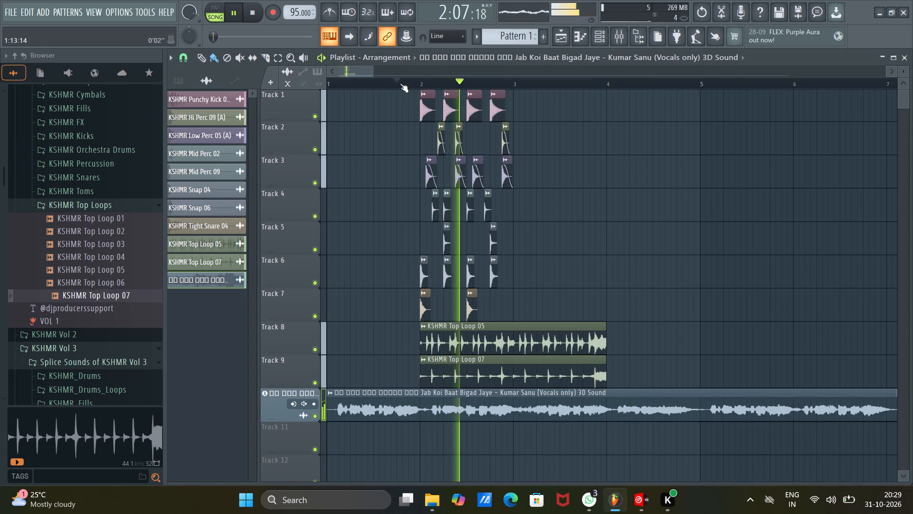
scroll(400, 83, up, 5)
drag(446, 413, 605, 413)
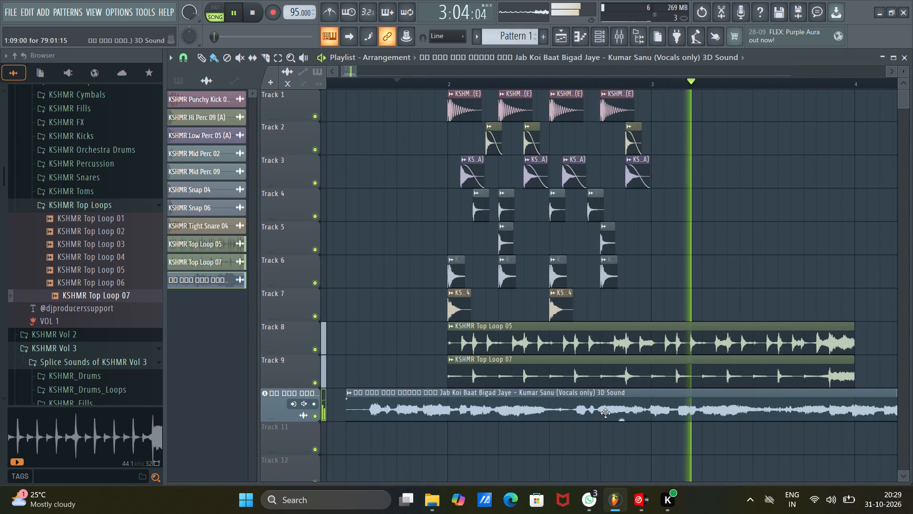
drag(605, 413, 625, 409)
click(398, 83)
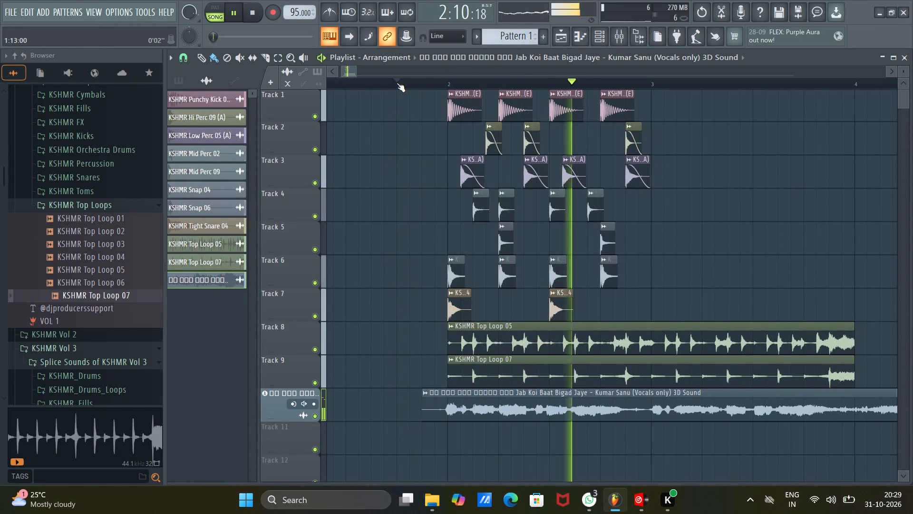
drag(492, 402, 483, 402)
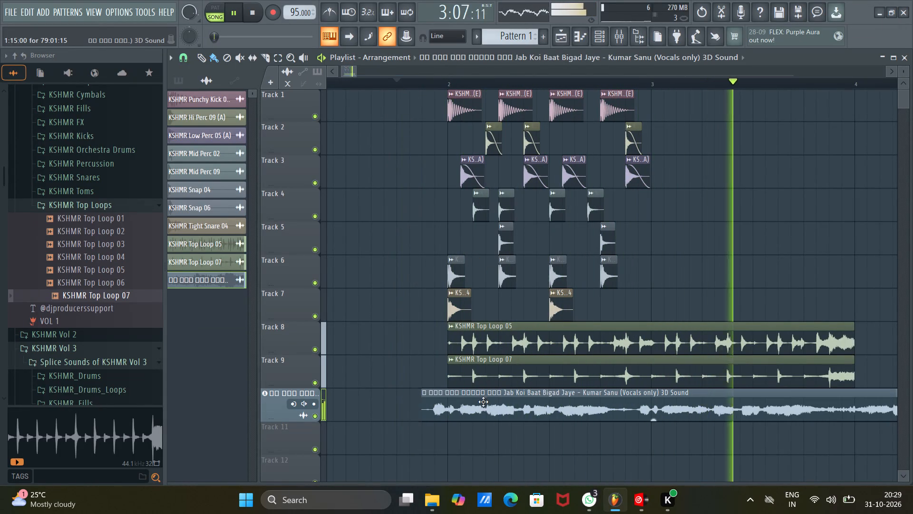
drag(483, 402, 468, 401)
key(space)
key(space)
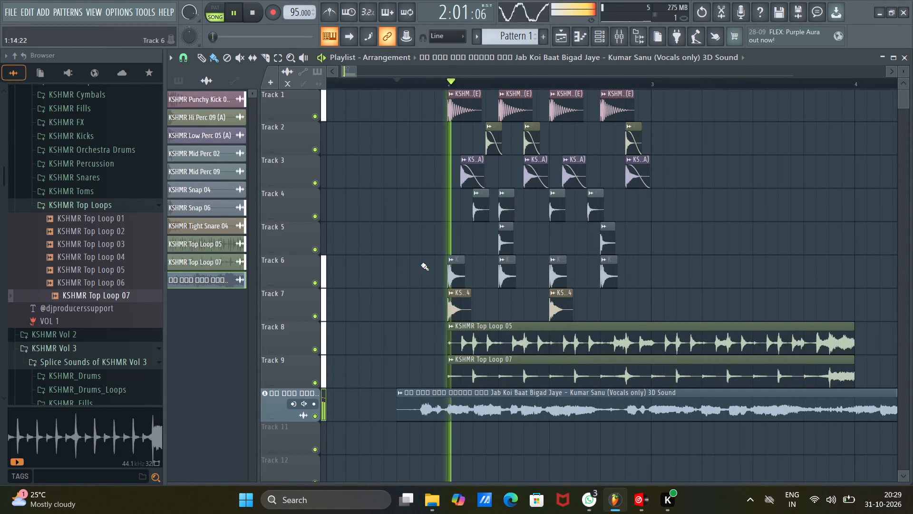
drag(468, 416, 439, 413)
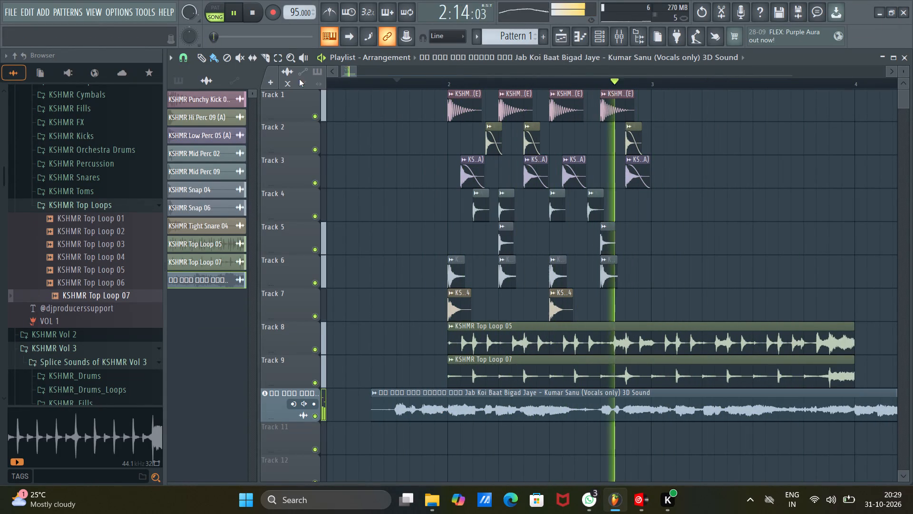
click(351, 84)
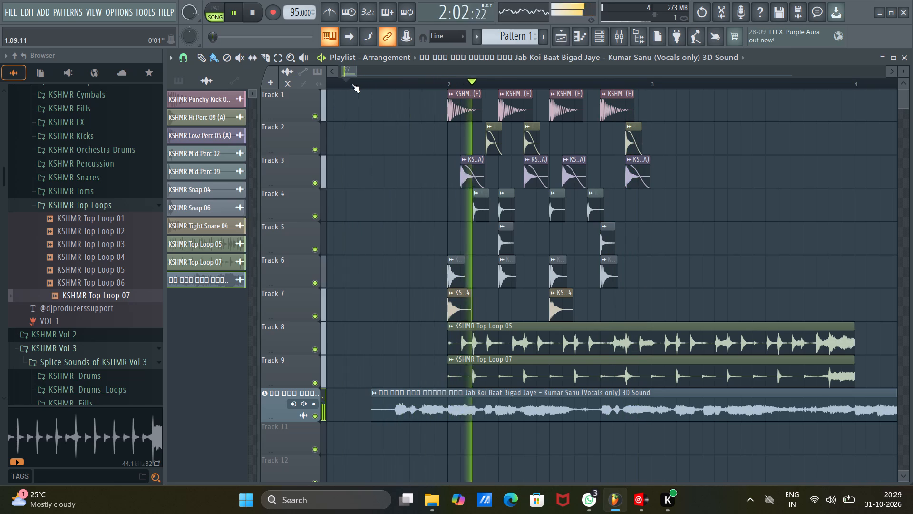
scroll(395, 82, down, 2)
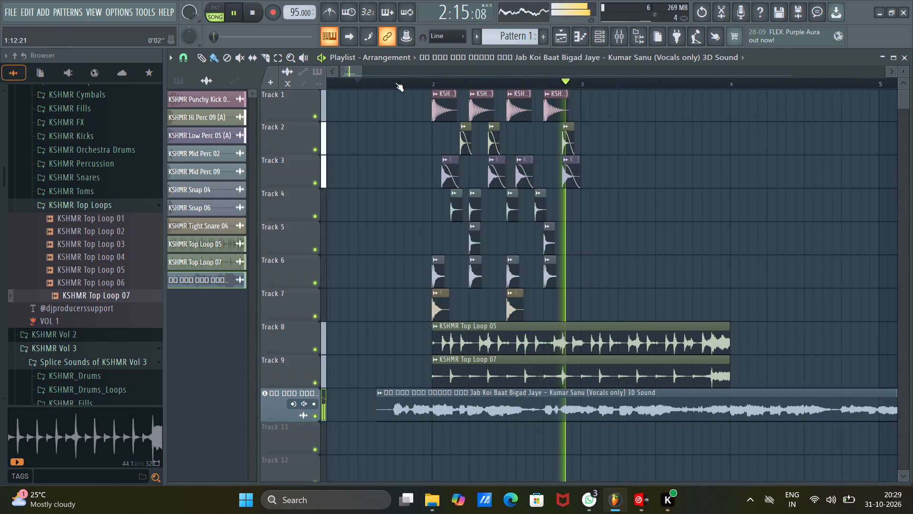
scroll(624, 153, up, 5)
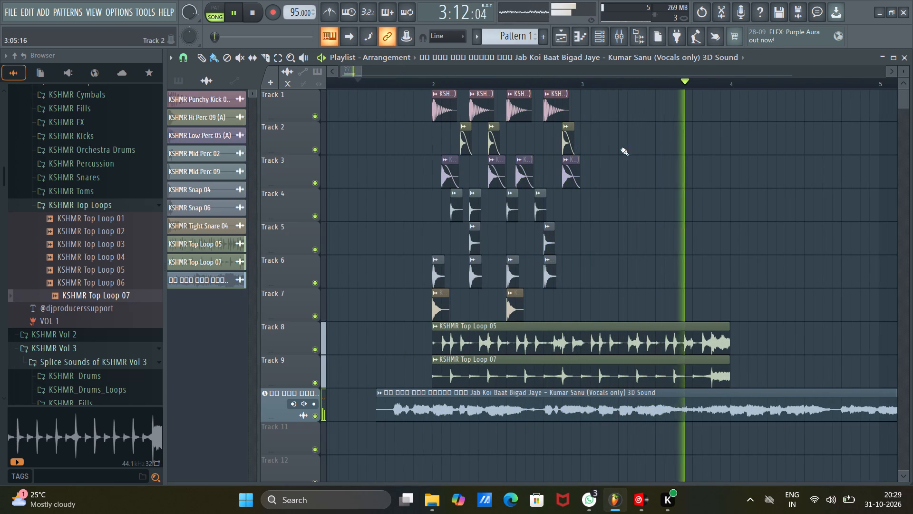
Duplicate the bar 2 drum clips on Tracks 1 to 7 into bar 3 and play from just before bar 2.
ctrl+click(616, 102)
ctrl+drag(622, 102, 408, 281)
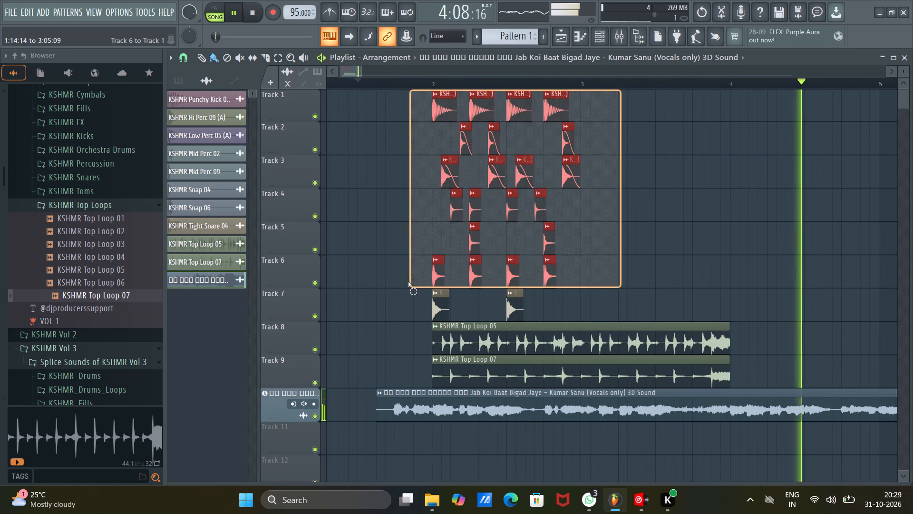
ctrl+drag(408, 281, 408, 284)
ctrl+drag(408, 284, 413, 297)
ctrl+drag(415, 290, 617, 105)
key(ctrl+b)
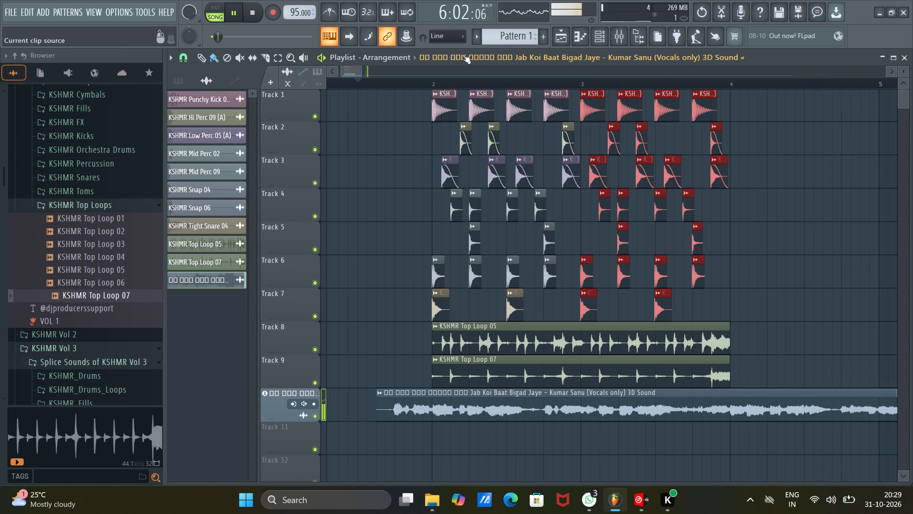
click(386, 82)
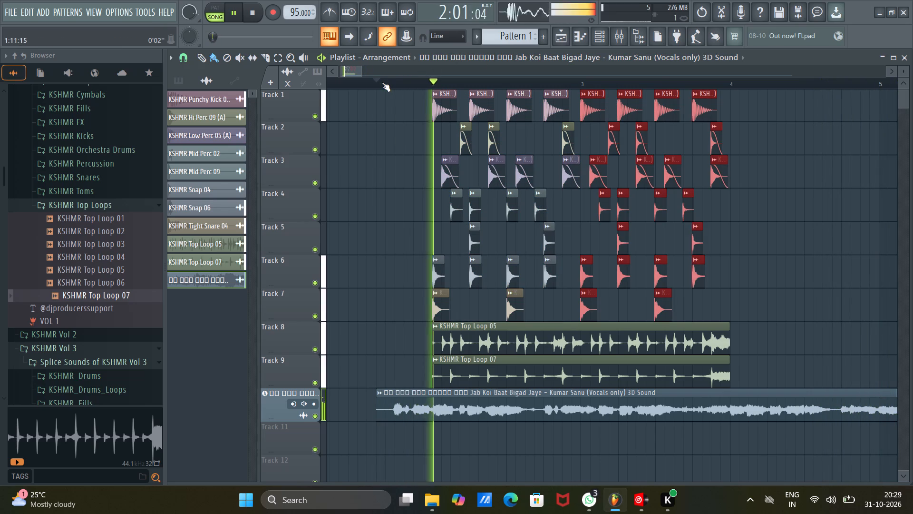
scroll(391, 84, down, 2)
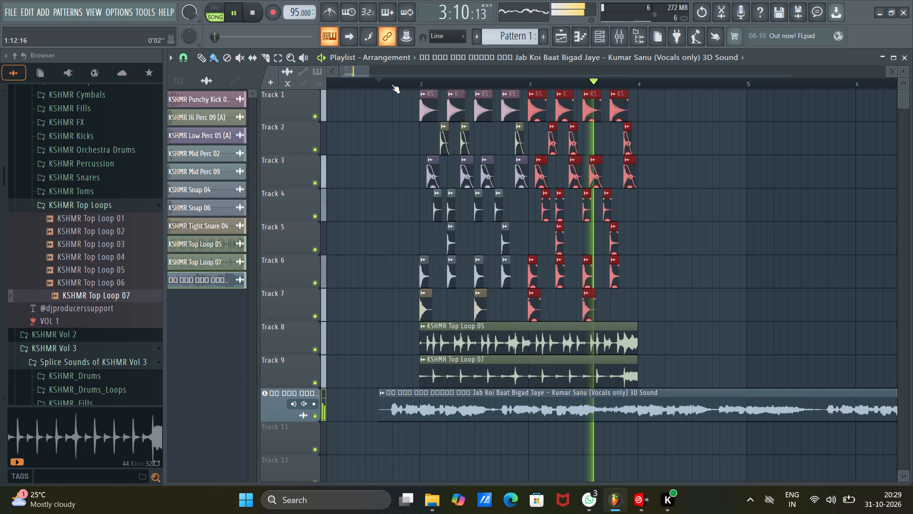
Raise the project tempo to 100 BPM and play the arrangement from bar 1, before the vocal clip starts.
scroll(398, 81, down, 1)
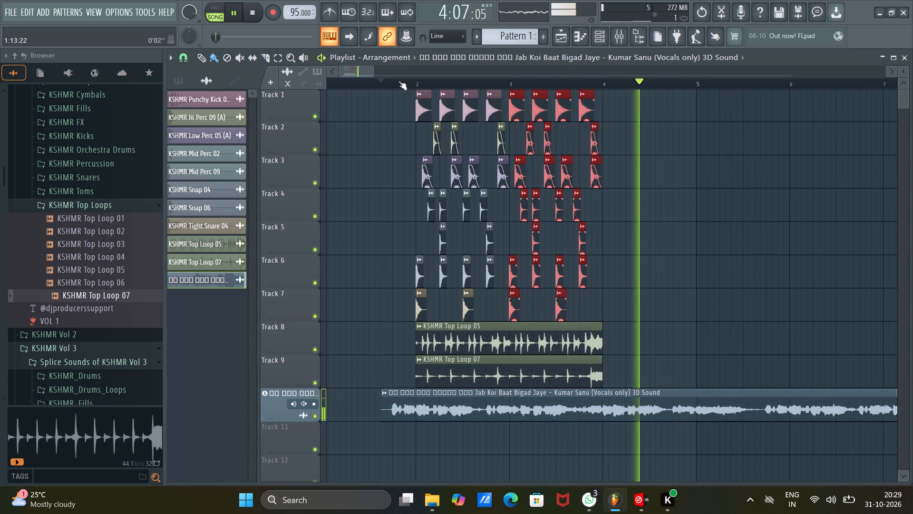
scroll(293, 12, up, 5)
click(347, 82)
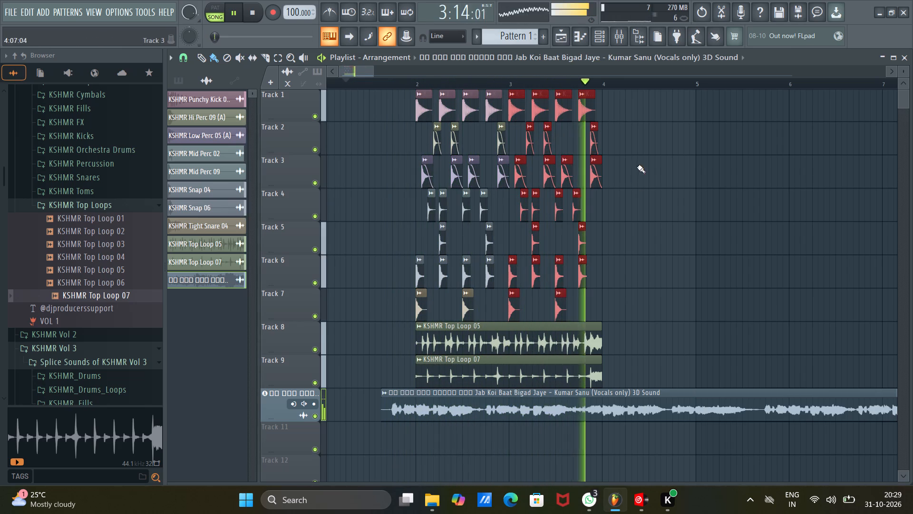
Duplicate all drum and top-loop clips on Tracks 1 to 9 from bars 2–3 into bars 4–5, and play from just before bar 2.
ctrl+drag(678, 163, 675, 159)
ctrl+drag(680, 103, 394, 398)
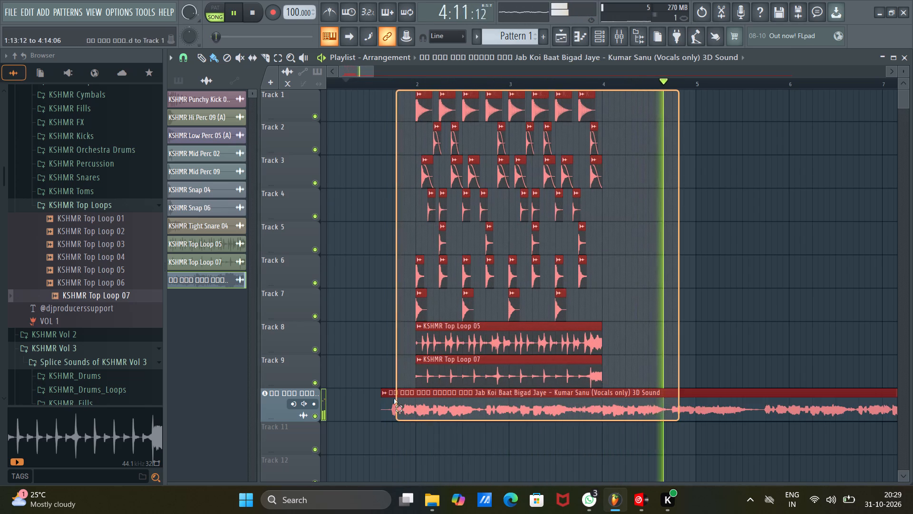
ctrl+drag(394, 398, 391, 356)
key(ctrl+b)
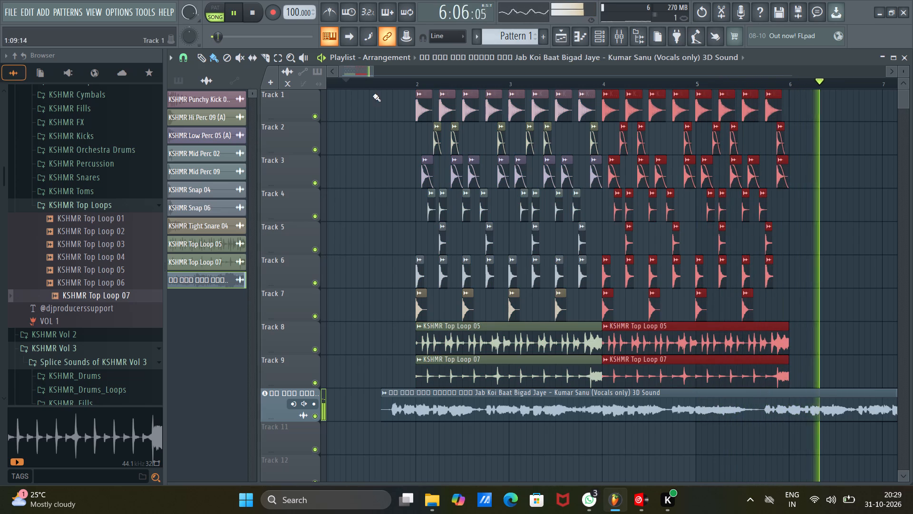
click(369, 79)
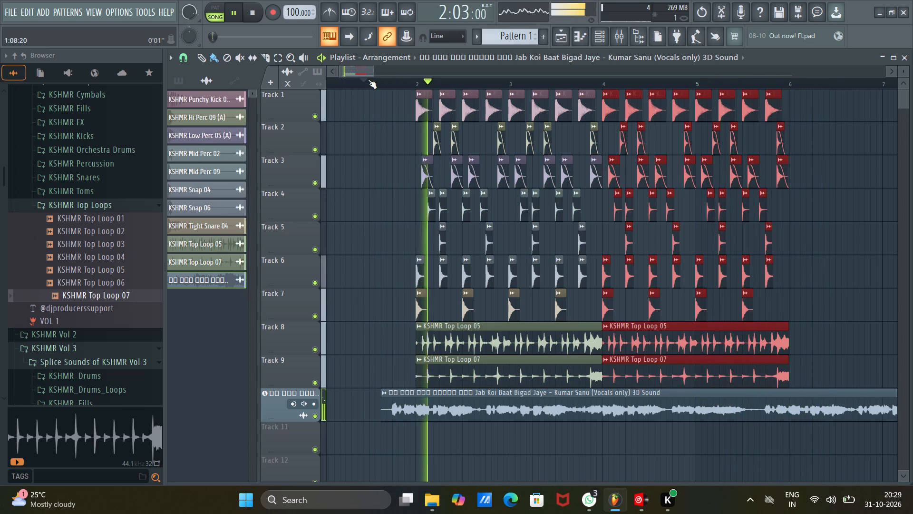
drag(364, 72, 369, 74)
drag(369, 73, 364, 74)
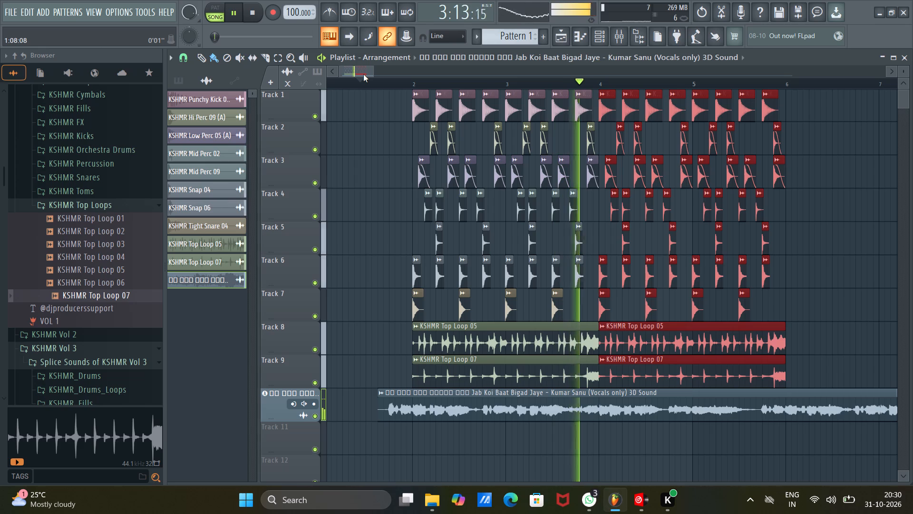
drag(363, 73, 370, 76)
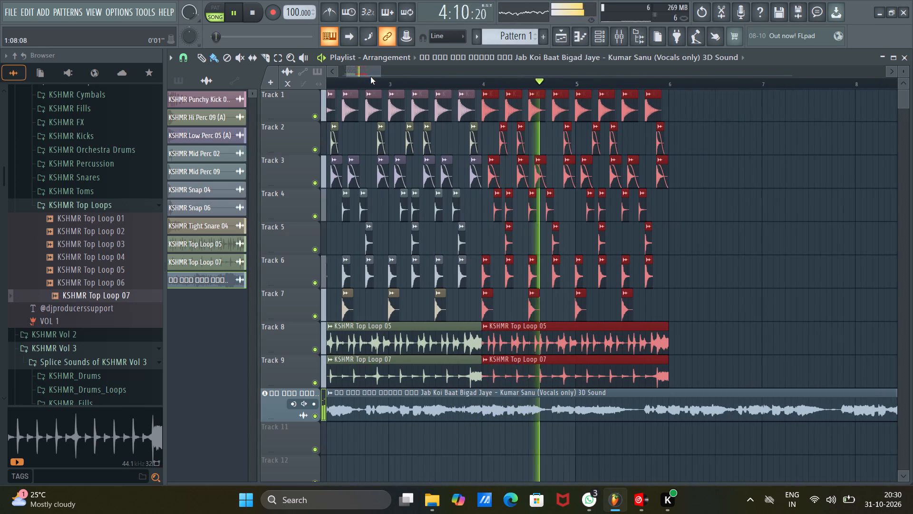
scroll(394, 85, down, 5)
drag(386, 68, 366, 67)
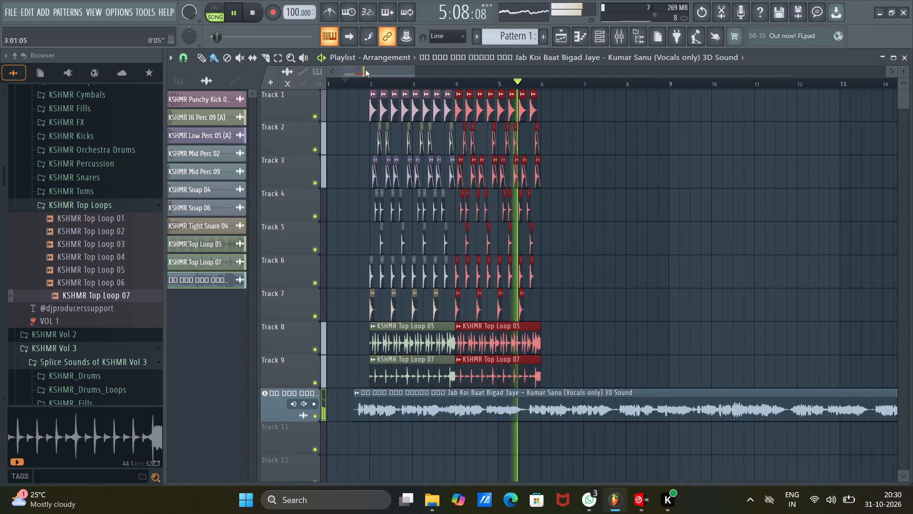
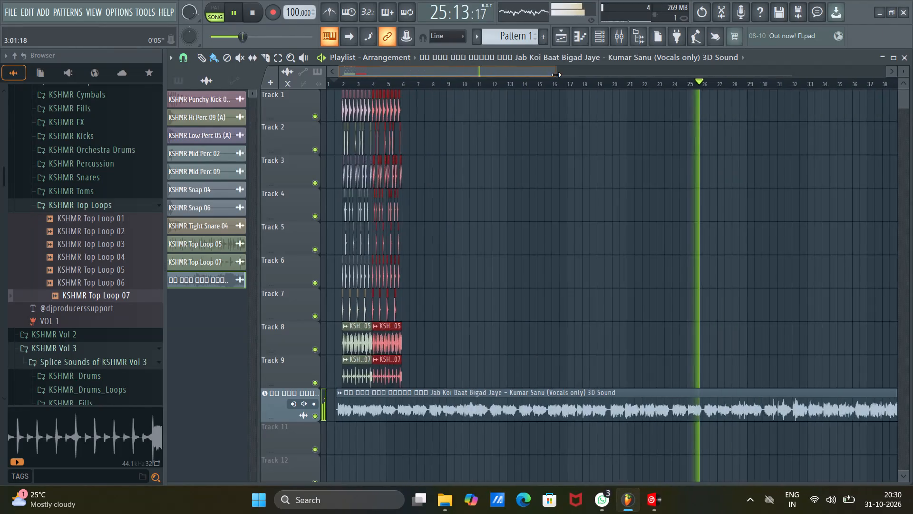
Play the arrangement from step 12 of bar 1 to check the extended drums against the vocal, and stop playback.
click(422, 86)
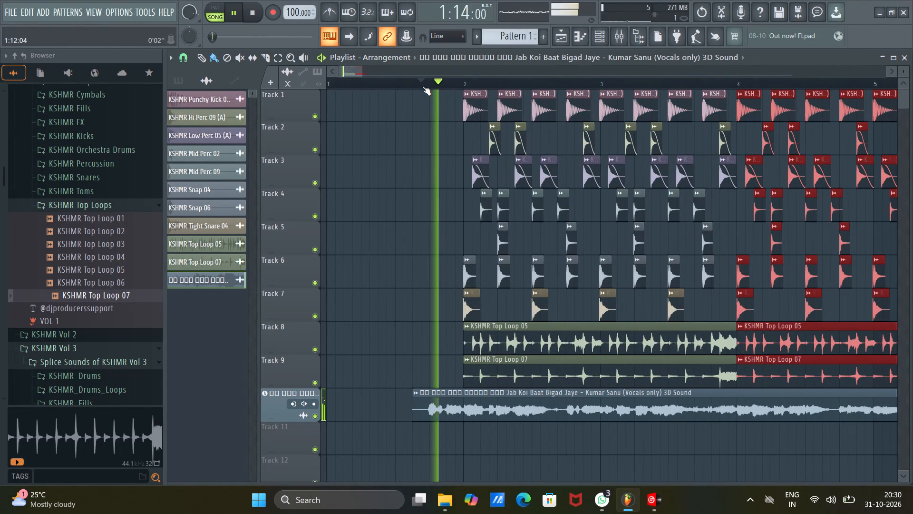
scroll(422, 86, down, 7)
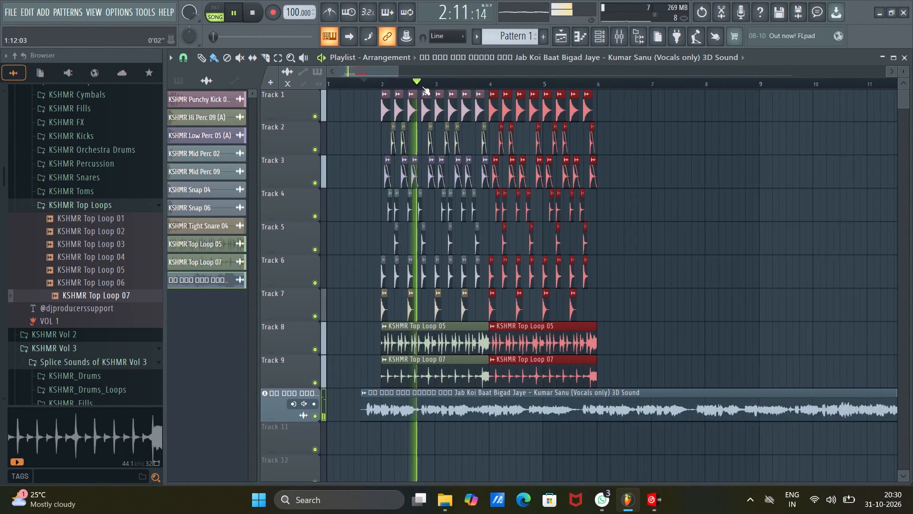
scroll(422, 86, down, 4)
scroll(422, 86, up, 8)
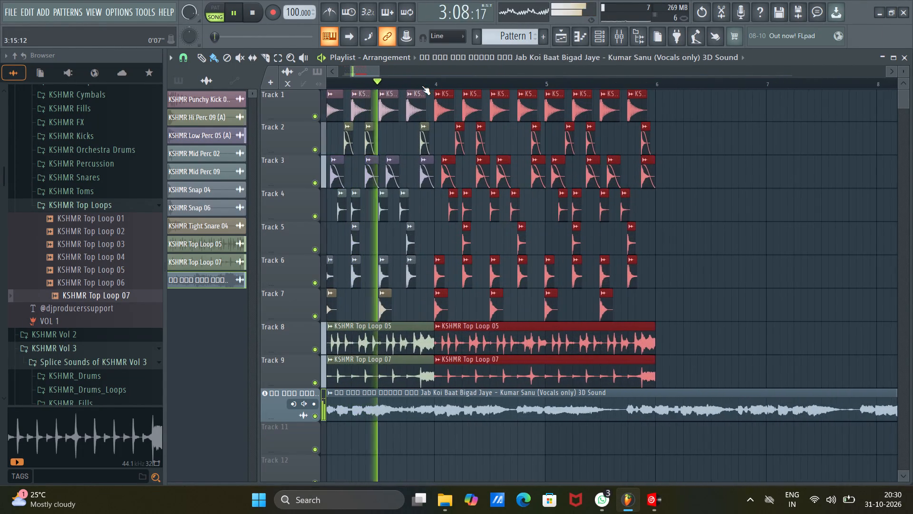
drag(368, 72, 339, 67)
key(space)
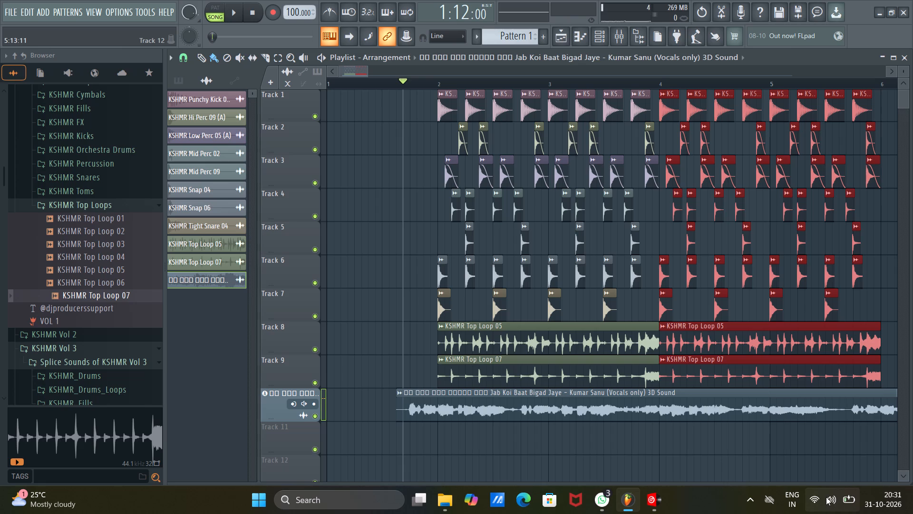
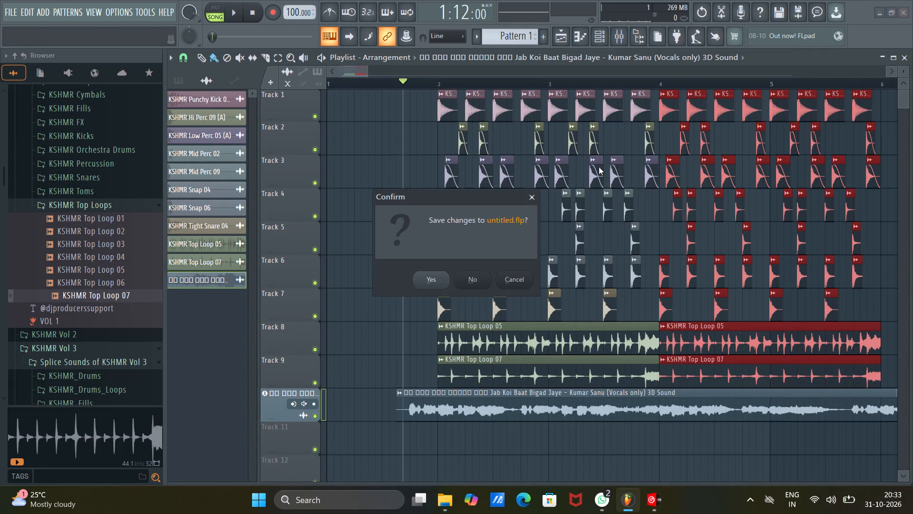
Save the untitled project's changes before closing, in its own new project folder, under the name JAB.
click(433, 284)
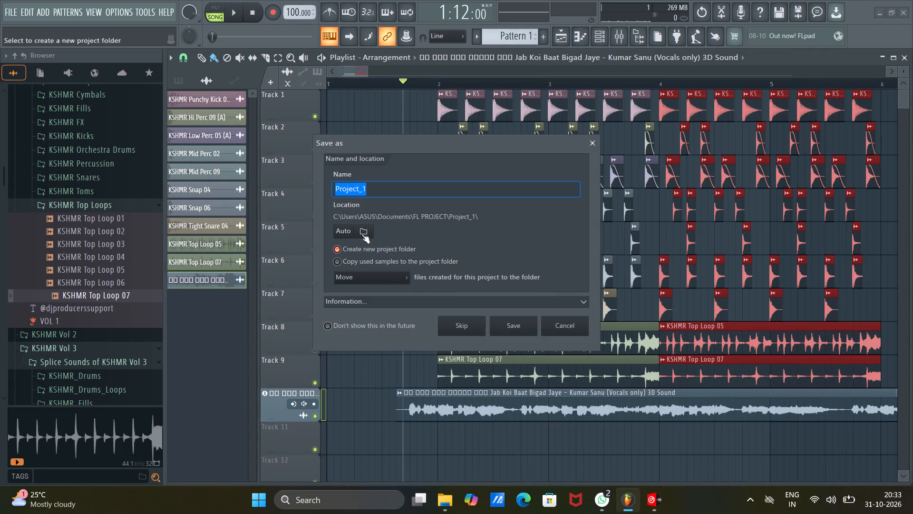
key(BackSpace)
text(JAB)
key(Return)
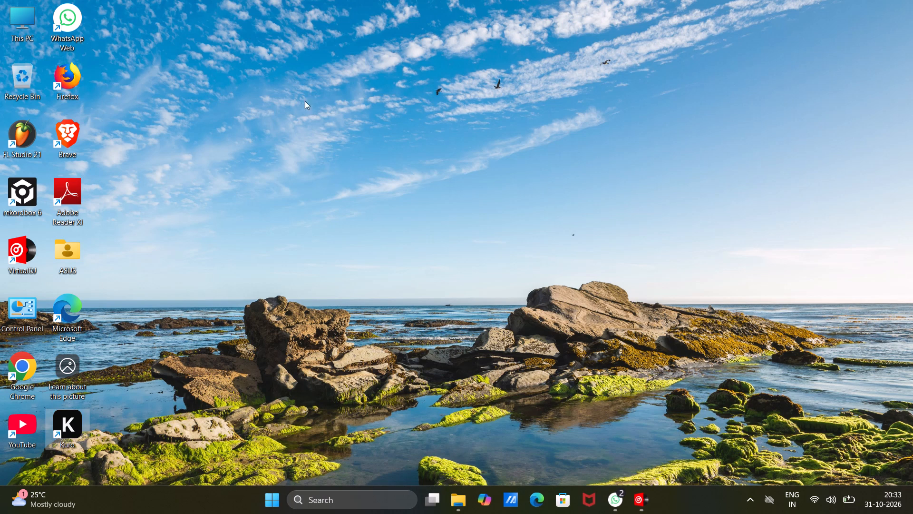
Launch the desktop app with the white K logo.
double_click(71, 420)
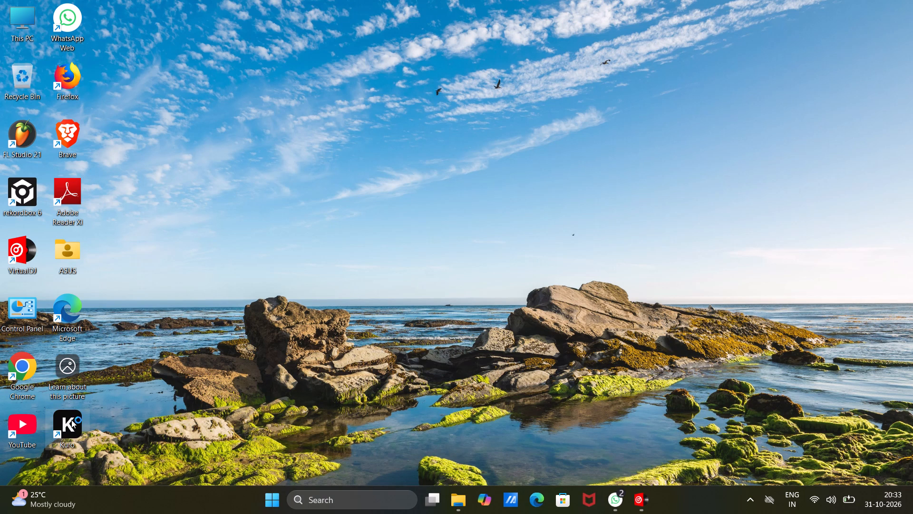